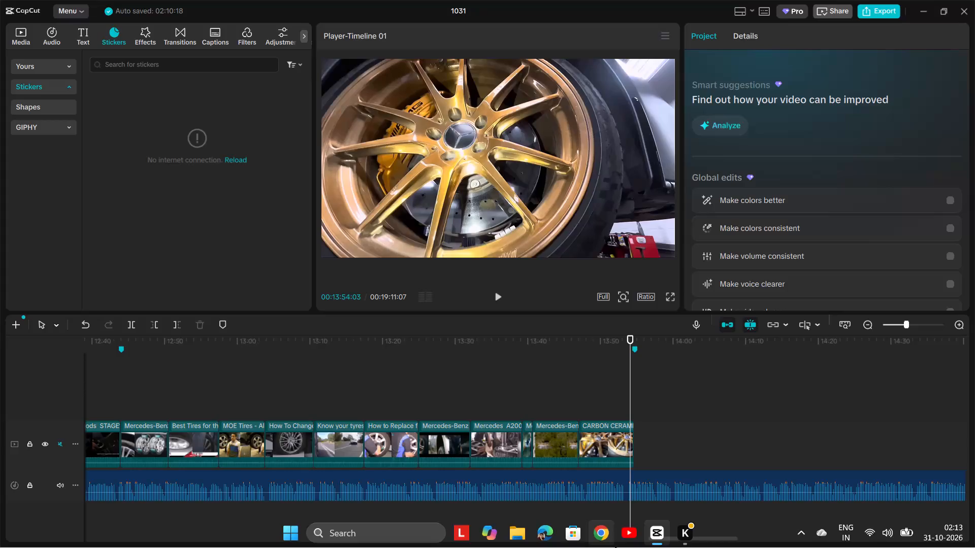
# Open the media import browser for choosing clips from the device.
pyautogui.press('space')
pyautogui.moveTo(669, 413); pyautogui.dragTo(668, 414)
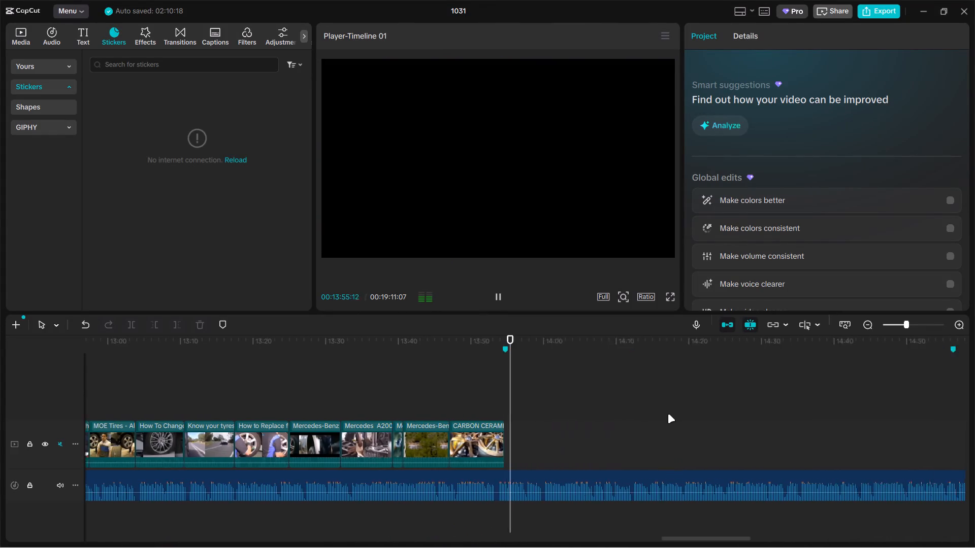
pyautogui.moveTo(668, 414); pyautogui.dragTo(626, 416)
pyautogui.press('space')
pyautogui.click(29, 36)
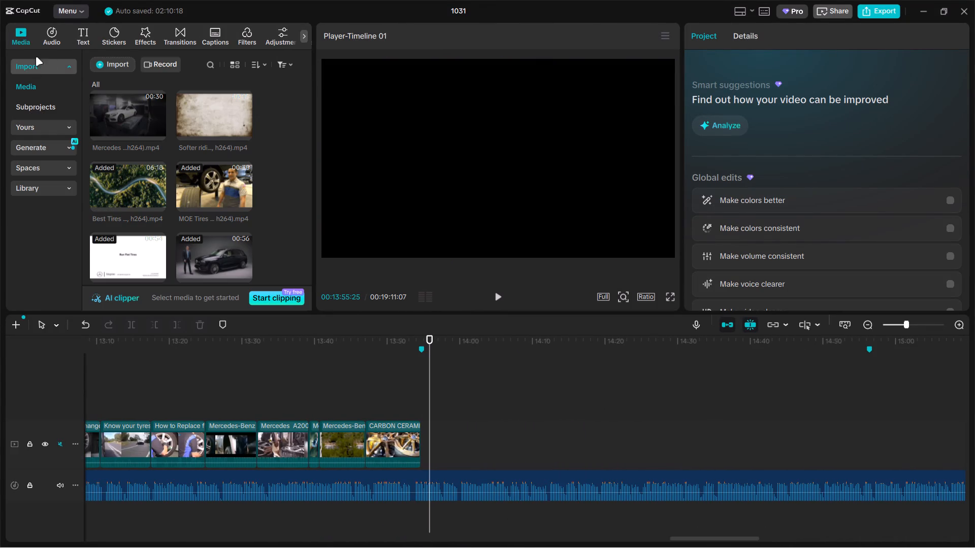
pyautogui.click(34, 63)
pyautogui.click(102, 66)
pyautogui.click(113, 79)
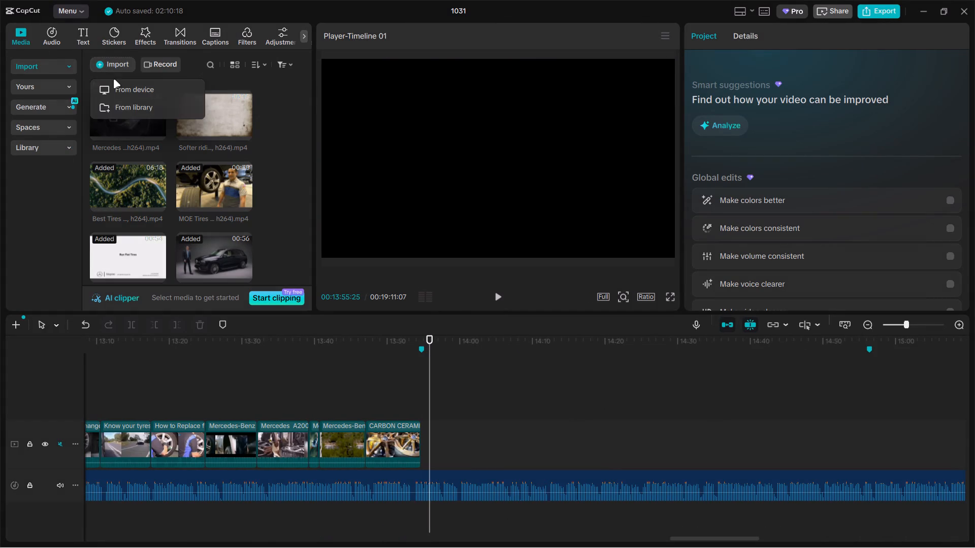
pyautogui.click(124, 90)
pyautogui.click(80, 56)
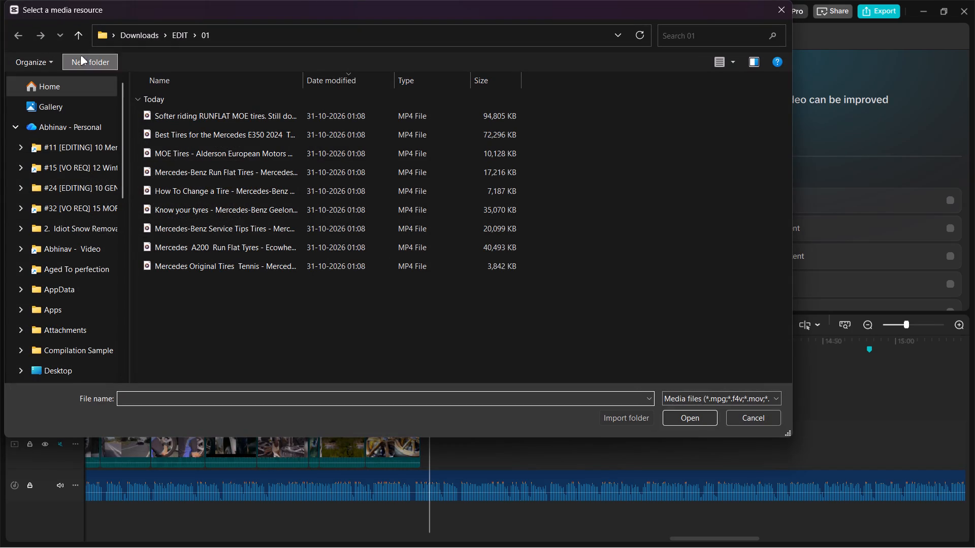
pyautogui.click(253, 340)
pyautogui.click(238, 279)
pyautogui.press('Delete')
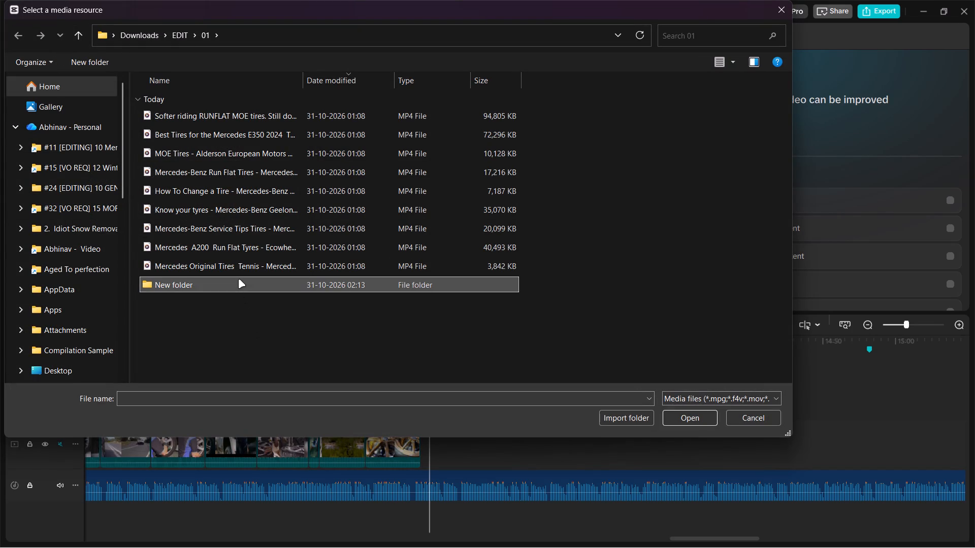
# Import all the video clips from the k5 folder inside the EDIT folder.
pyautogui.click(74, 44)
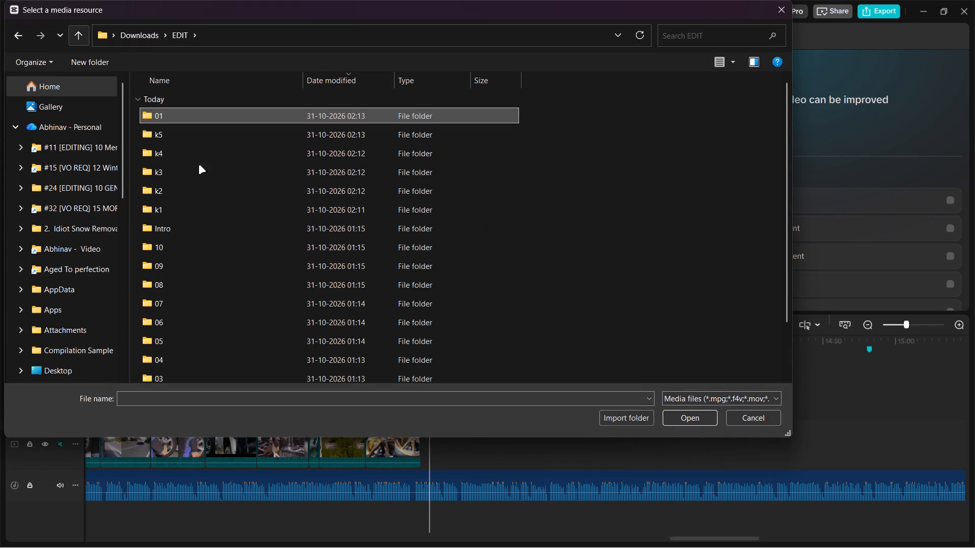
pyautogui.doubleClick(184, 138)
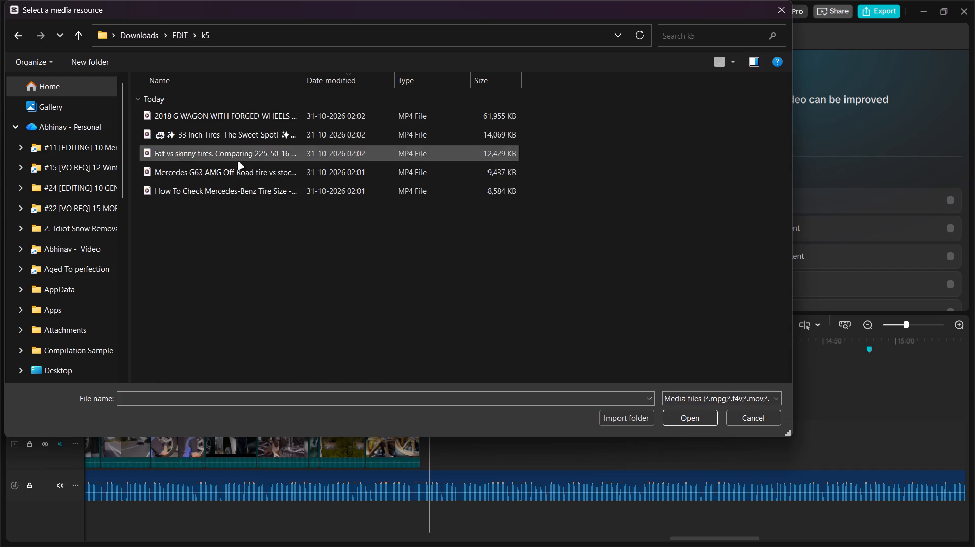
pyautogui.hotkey('ctrl', 'a')
pyautogui.press('Return')
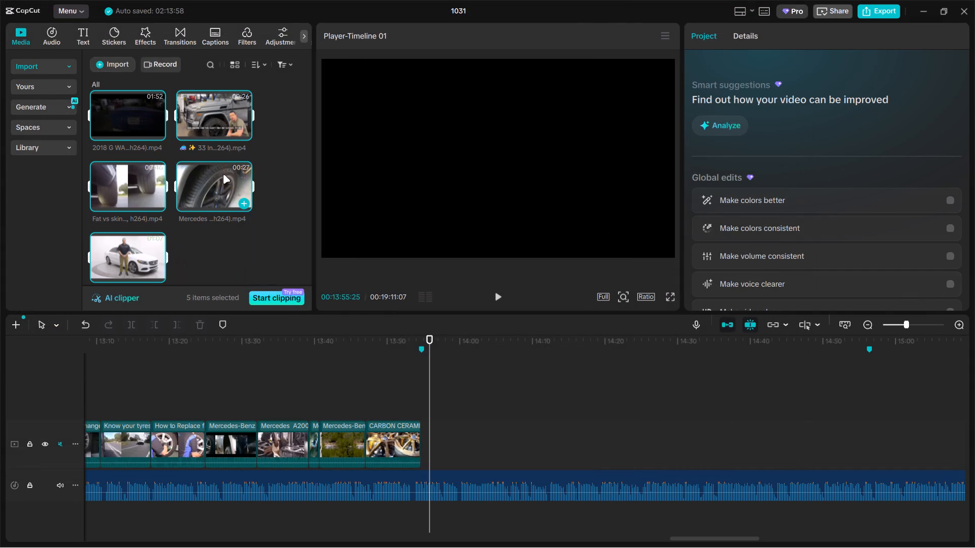
# Add the five imported clips to the end of the main video track, after the CARBON CERAMIC clip.
pyautogui.moveTo(129, 117); pyautogui.dragTo(464, 445)
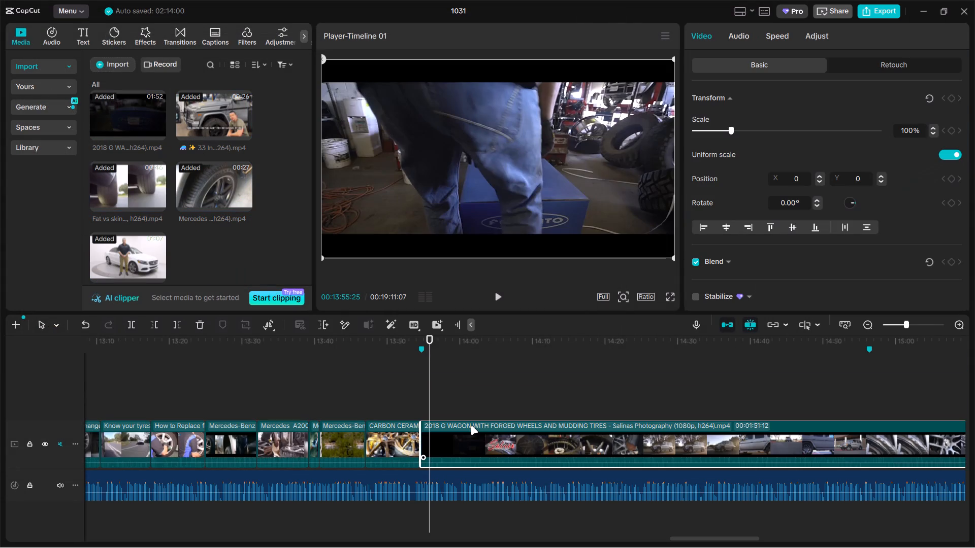
# Split the 2018 G WAGON clip at 00:14:23:17 and delete the part before the cut.
pyautogui.scroll(-4, 471, 426)
pyautogui.scroll(4, 479, 419)
pyautogui.keyDown('ctrl'); pyautogui.scroll(2, 482, 416); pyautogui.keyUp('ctrl')
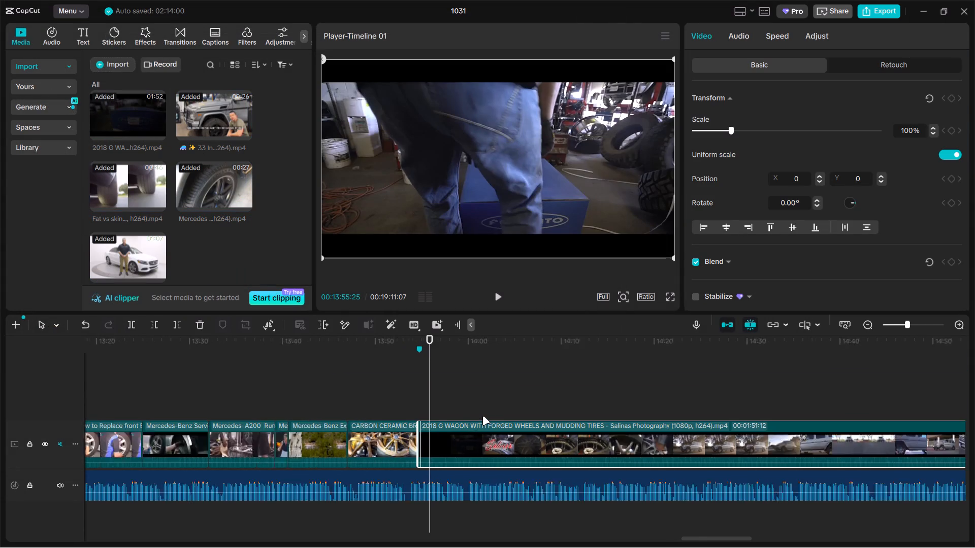
pyautogui.keyDown('ctrl'); pyautogui.scroll(2, 482, 416); pyautogui.keyUp('ctrl')
pyautogui.keyDown('ctrl'); pyautogui.scroll(-8, 478, 415); pyautogui.keyUp('ctrl')
pyautogui.click(478, 415)
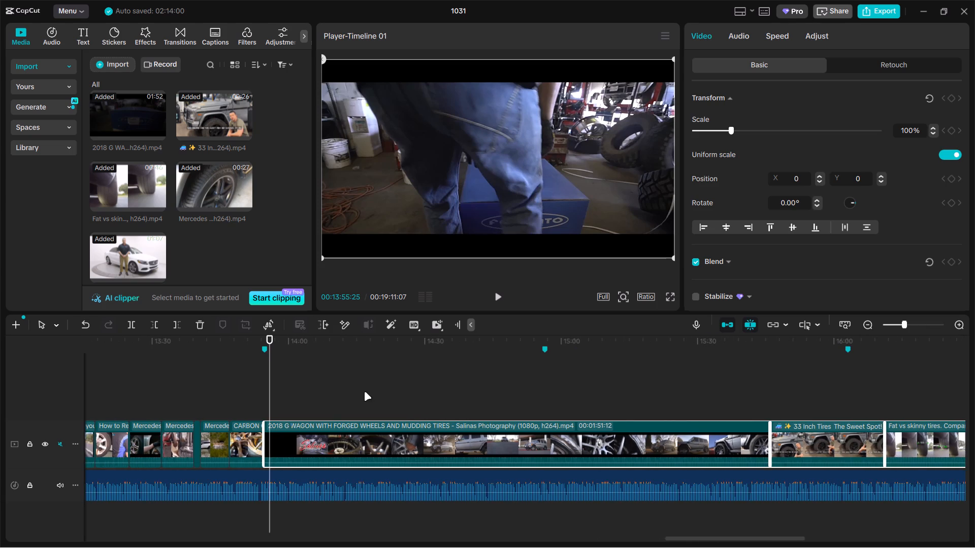
pyautogui.click(364, 392)
pyautogui.moveTo(364, 392); pyautogui.dragTo(396, 395)
pyautogui.click(401, 437)
pyautogui.hotkey('ctrl', 'b')
pyautogui.click(367, 442)
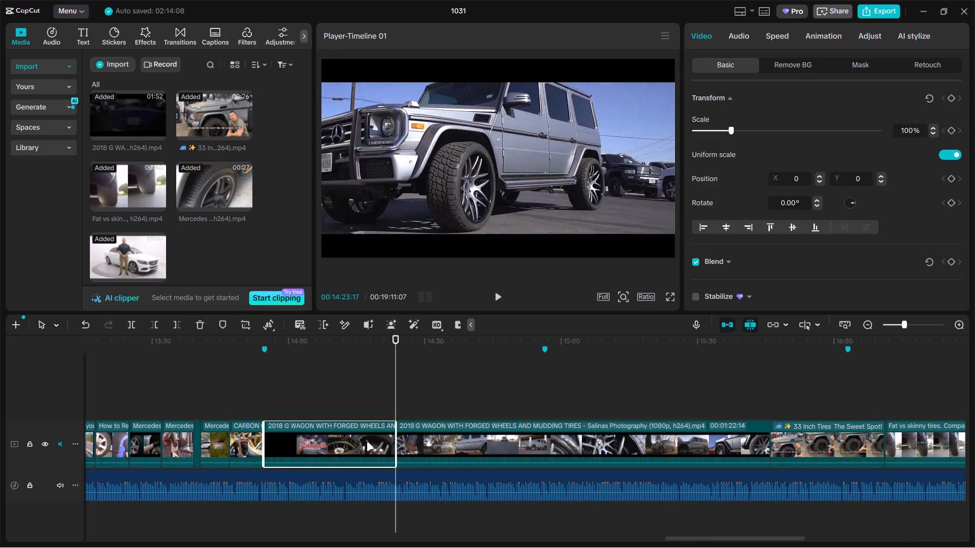
pyautogui.press('BackSpace')
# Split the remaining 2018 G WAGON clip at 00:14:05:24 and delete the part after the cut.
pyautogui.click(269, 408)
pyautogui.moveTo(266, 407); pyautogui.dragTo(298, 406)
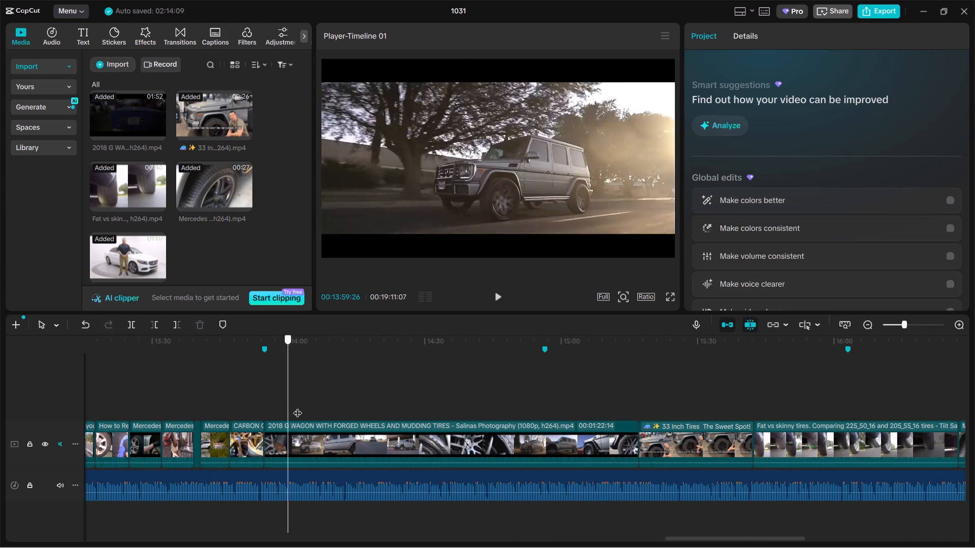
pyautogui.moveTo(298, 406); pyautogui.dragTo(315, 406)
pyautogui.click(331, 440)
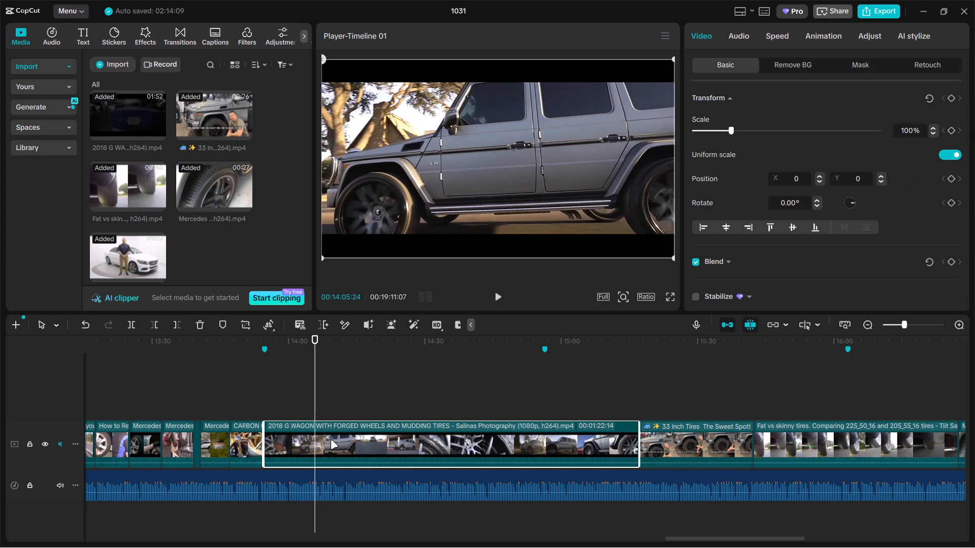
pyautogui.hotkey('ctrl', 'b')
pyautogui.press('BackSpace')
# Scale up the 2018 G WAGON clip to crop out its black bars.
pyautogui.click(295, 412)
pyautogui.click(442, 171)
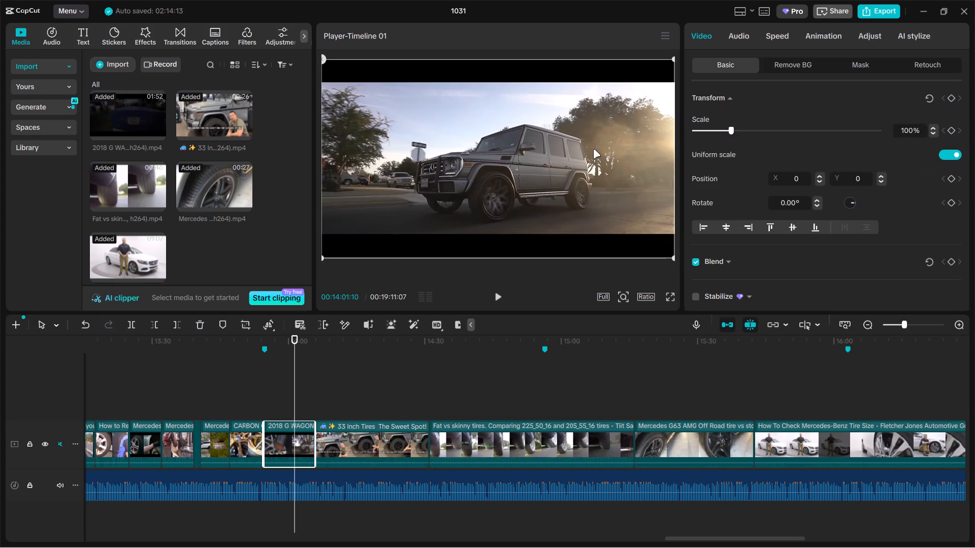
pyautogui.moveTo(728, 126); pyautogui.dragTo(749, 121)
# Split the 33 Inch Tires clip at 00:14:15:29 and delete the part after the cut.
pyautogui.click(370, 384)
pyautogui.moveTo(368, 384); pyautogui.dragTo(316, 375)
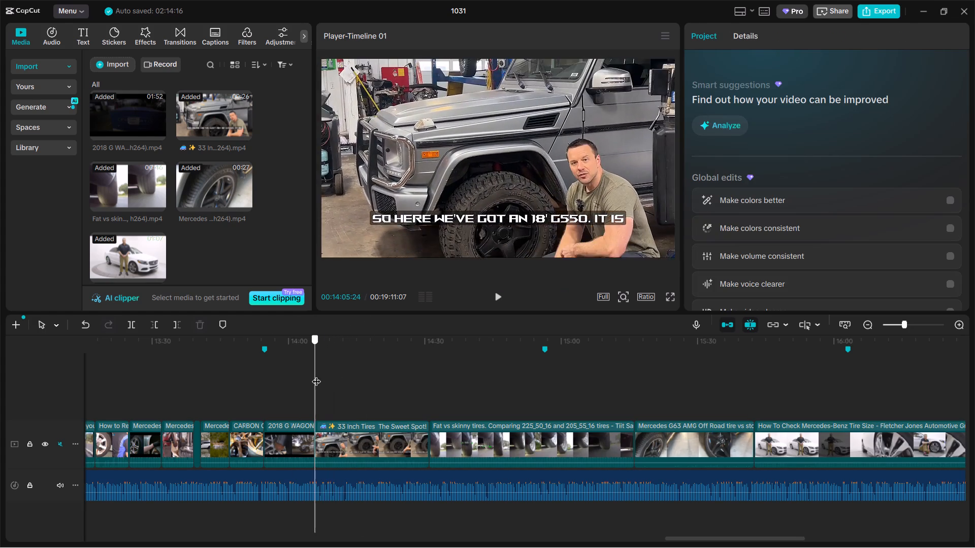
pyautogui.moveTo(316, 375); pyautogui.dragTo(361, 375)
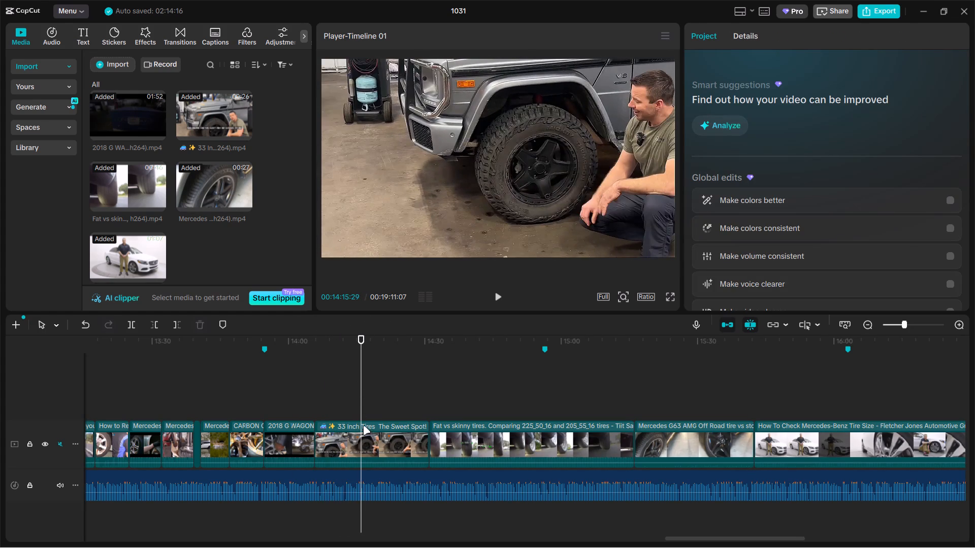
pyautogui.click(365, 431)
pyautogui.hotkey('ctrl', 'b')
pyautogui.press('BackSpace')
# Set the scale of the 33 Inch Tires clip to 214%.
pyautogui.click(330, 407)
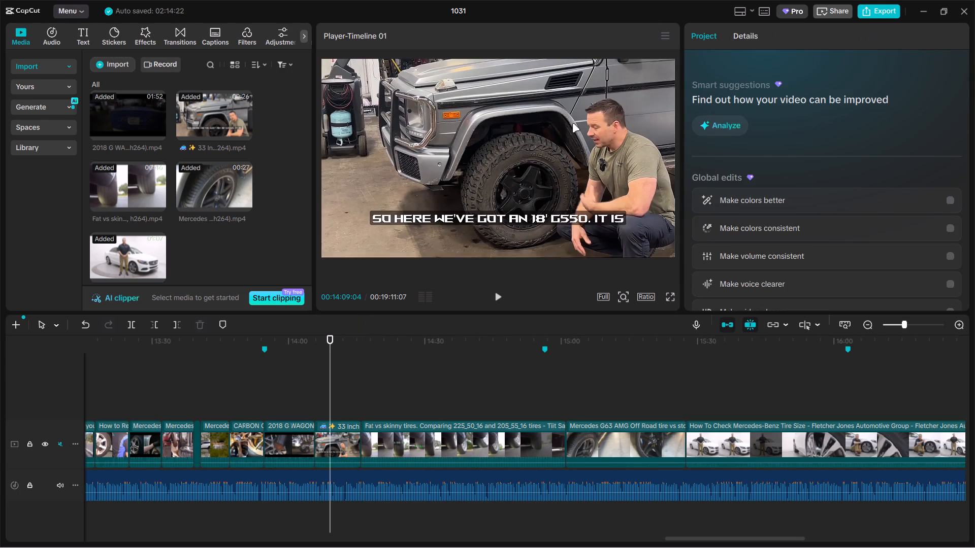
pyautogui.click(572, 124)
pyautogui.moveTo(725, 137); pyautogui.dragTo(773, 126)
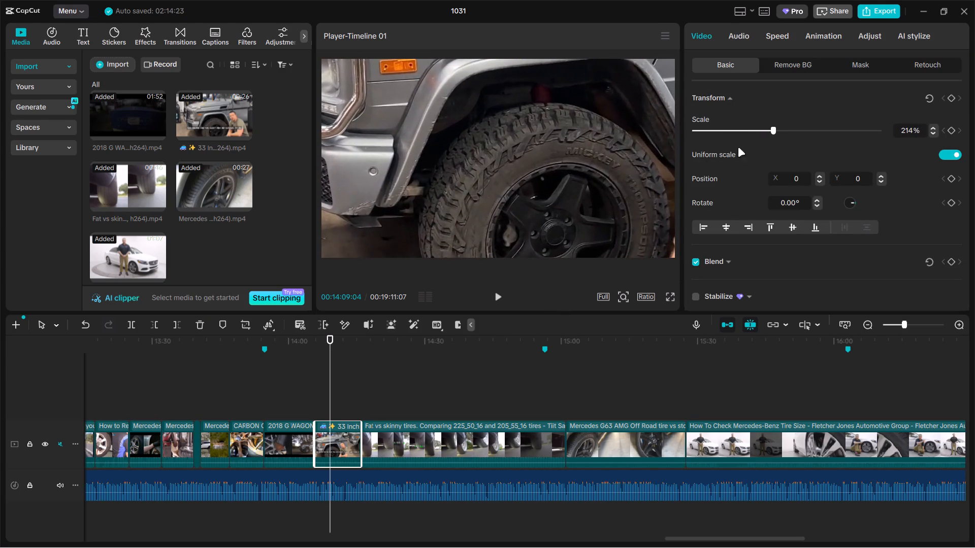
# Split the Fat vs skinny tires clip at 00:14:27:07 and delete the part before the cut.
pyautogui.moveTo(332, 393); pyautogui.dragTo(395, 388)
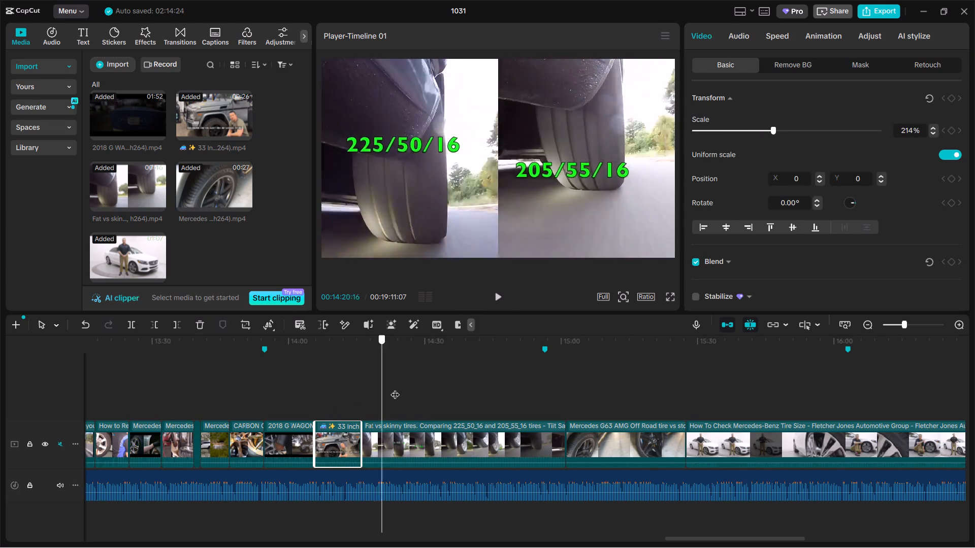
pyautogui.moveTo(395, 388); pyautogui.dragTo(412, 393)
pyautogui.click(410, 437)
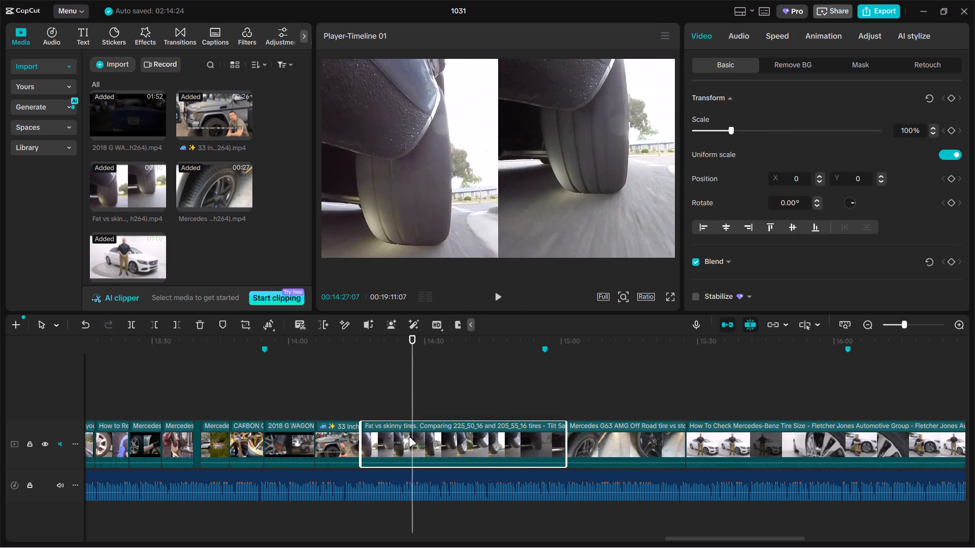
pyautogui.hotkey('ctrl', 'b')
pyautogui.click(392, 437)
pyautogui.press('BackSpace')
# Split the remaining Fat vs skinny tires clip at 00:14:25:14 and delete the part after the cut.
pyautogui.click(355, 403)
pyautogui.moveTo(356, 403); pyautogui.dragTo(391, 404)
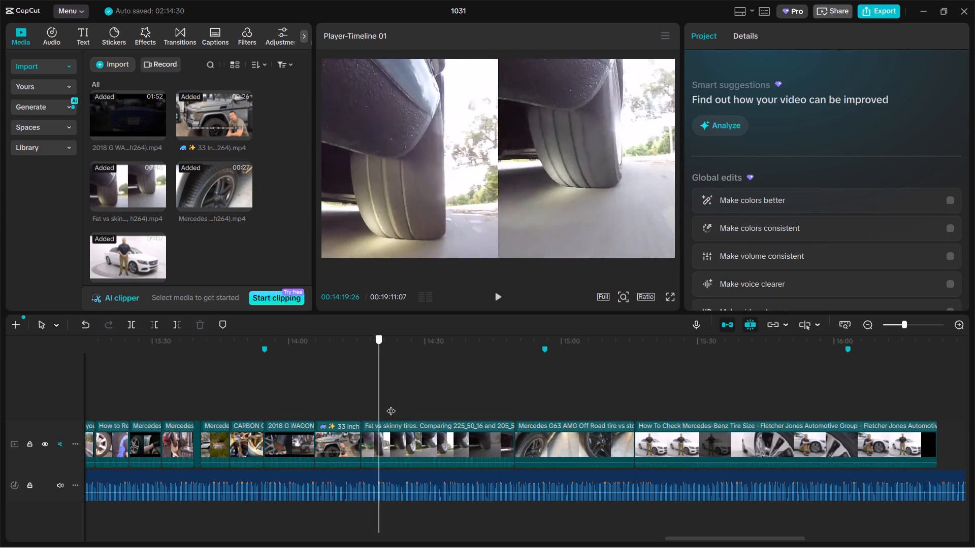
pyautogui.moveTo(391, 404); pyautogui.dragTo(411, 405)
pyautogui.moveTo(409, 408); pyautogui.dragTo(404, 409)
pyautogui.click(409, 434)
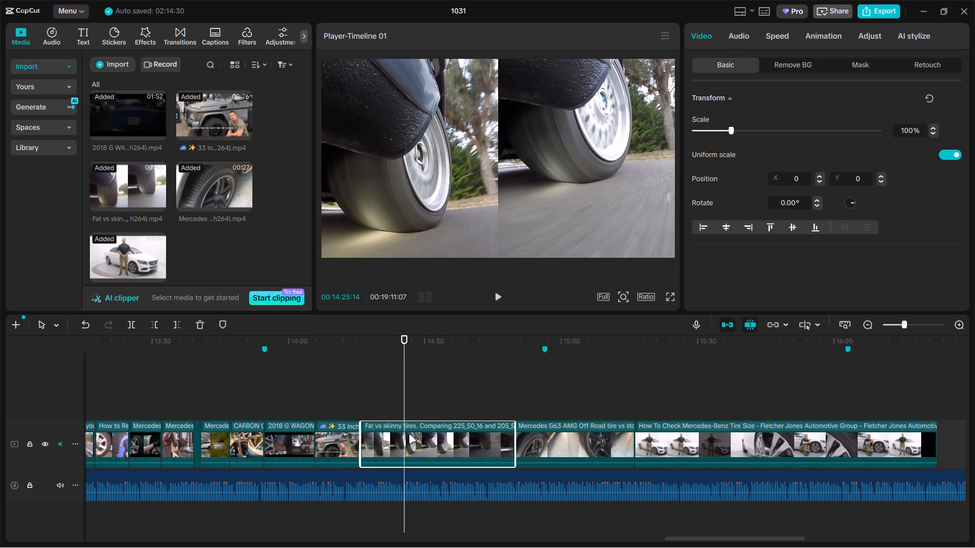
pyautogui.hotkey('ctrl', 'b')
pyautogui.press('BackSpace')
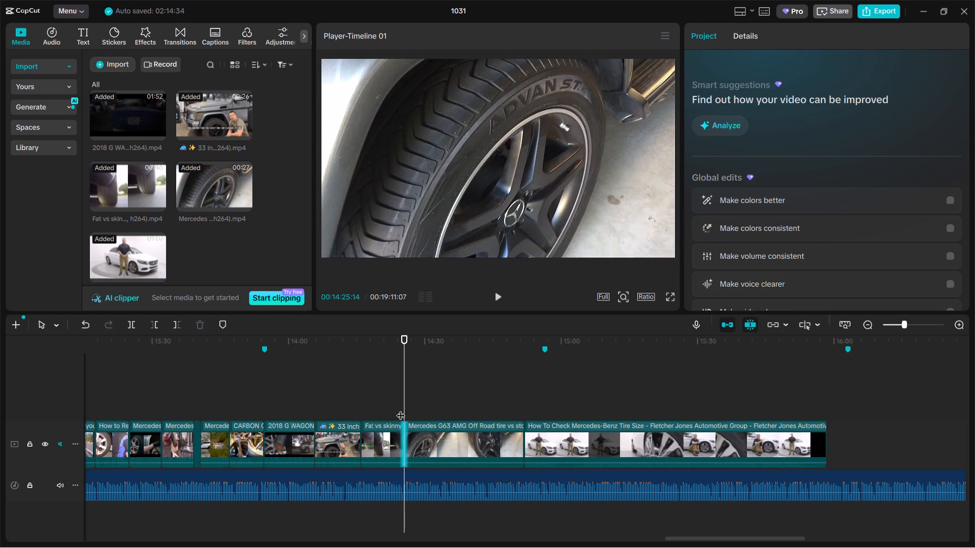
# Split the Mercedes G63 AMG Off Road tire clip at 00:14:36:02 and delete the part after the cut.
pyautogui.moveTo(406, 406); pyautogui.dragTo(452, 406)
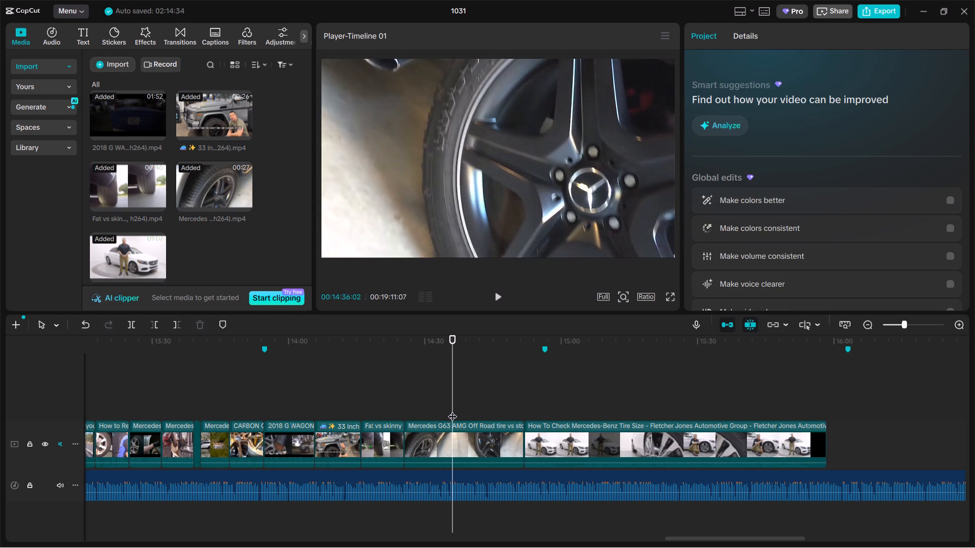
pyautogui.click(454, 439)
pyautogui.hotkey('ctrl', 'b')
pyautogui.press('BackSpace')
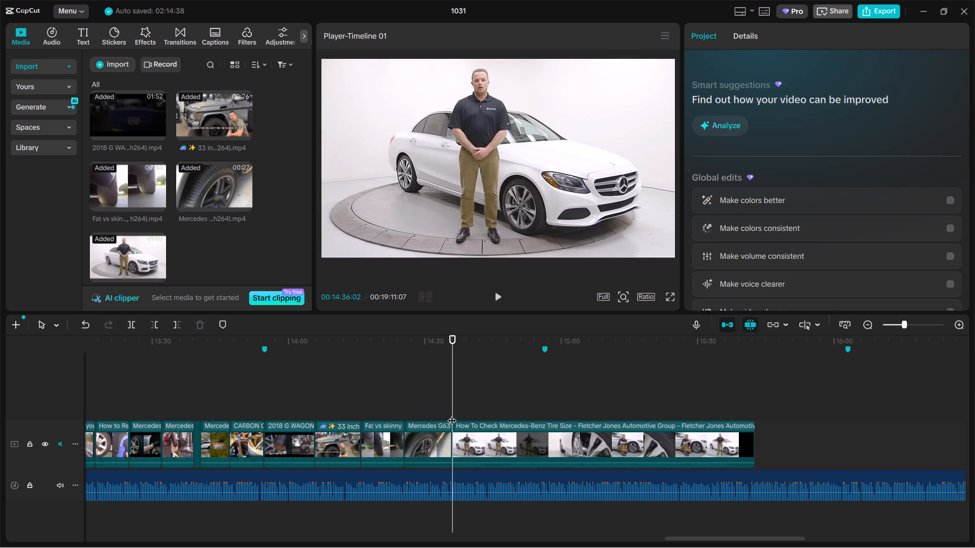
# Scrub through the How To Check Mercedes-Benz Tire Size clip and split it at 00:14:57:12, where the wheel close-up appears.
pyautogui.moveTo(454, 407); pyautogui.dragTo(513, 401)
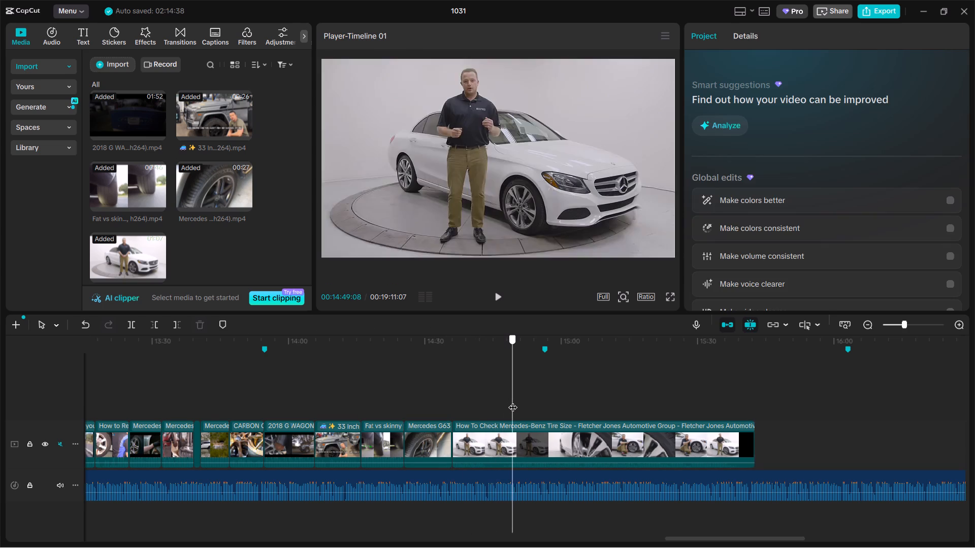
pyautogui.moveTo(513, 401); pyautogui.dragTo(514, 401)
pyautogui.moveTo(520, 397); pyautogui.dragTo(571, 396)
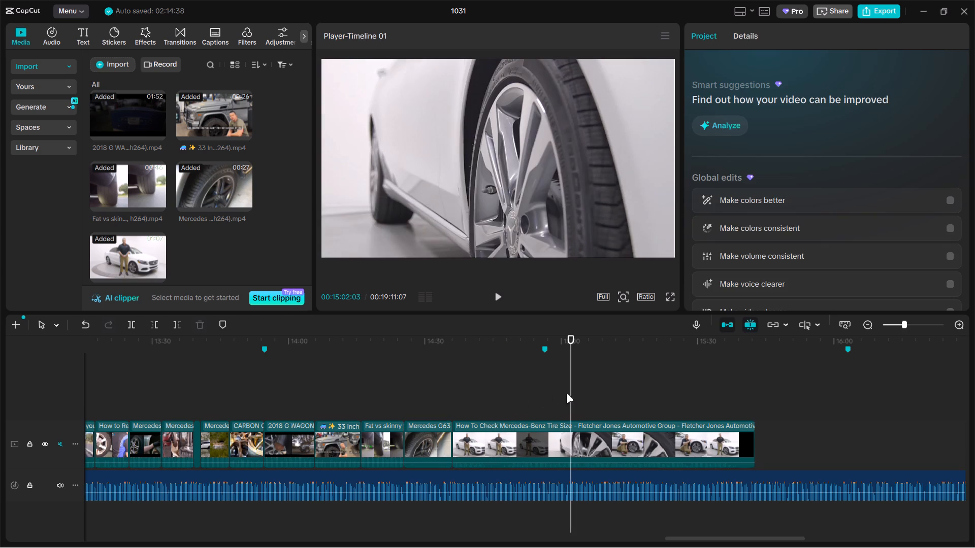
pyautogui.moveTo(570, 393); pyautogui.dragTo(599, 392)
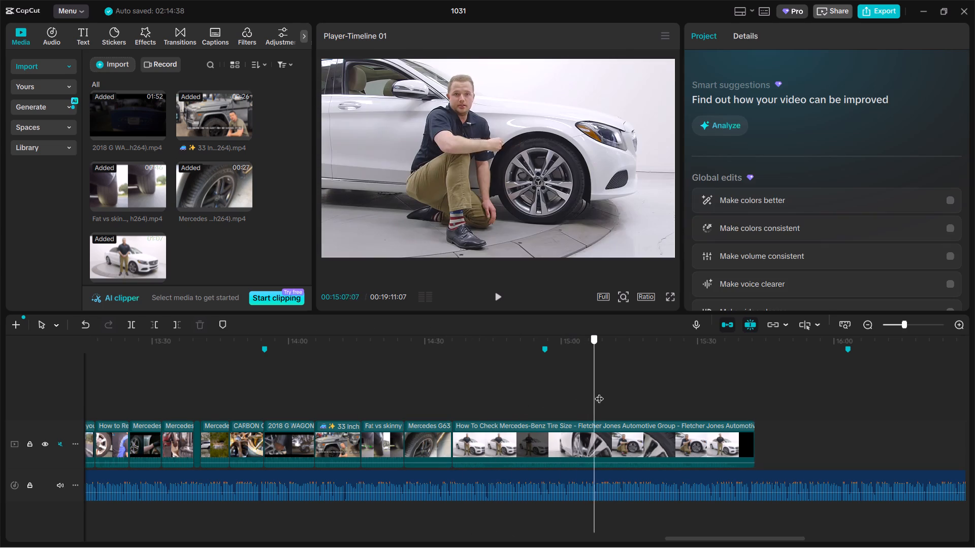
pyautogui.moveTo(599, 392); pyautogui.dragTo(521, 386)
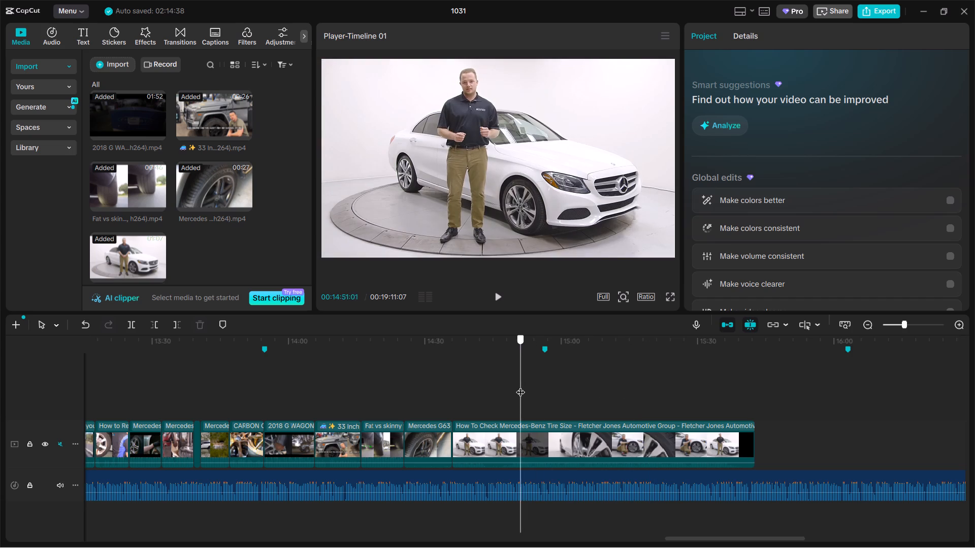
pyautogui.moveTo(521, 386); pyautogui.dragTo(549, 384)
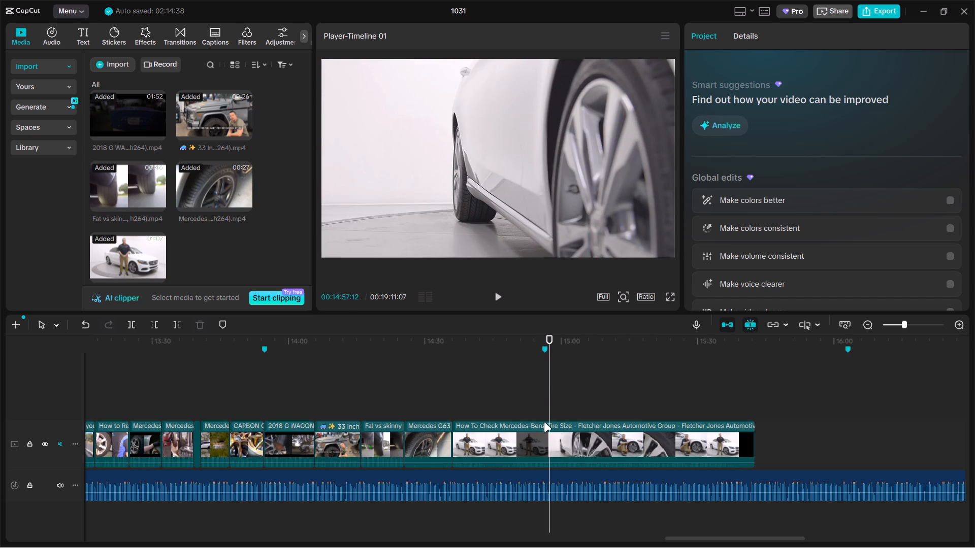
pyautogui.click(544, 425)
pyautogui.hotkey('ctrl', 'b')
# Split the How To Check Mercedes-Benz Tire Size clip again at 00:15:04:10, within the tire close-up.
pyautogui.moveTo(551, 401); pyautogui.dragTo(580, 398)
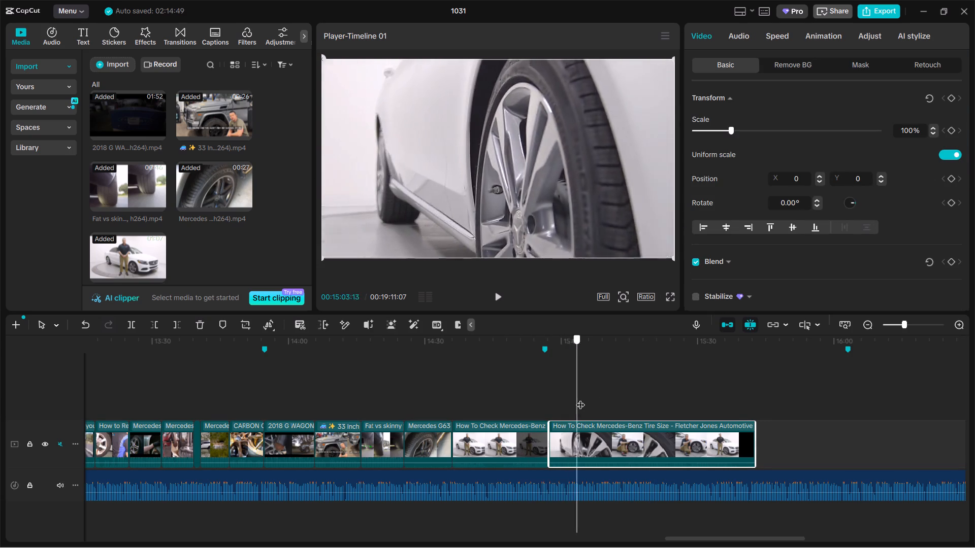
pyautogui.moveTo(580, 398); pyautogui.dragTo(581, 399)
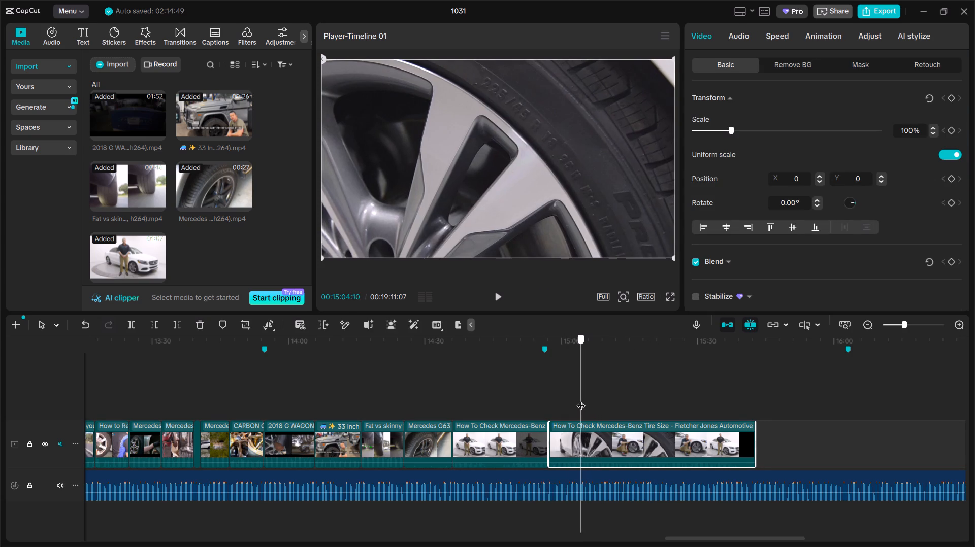
pyautogui.hotkey('ctrl', 'b')
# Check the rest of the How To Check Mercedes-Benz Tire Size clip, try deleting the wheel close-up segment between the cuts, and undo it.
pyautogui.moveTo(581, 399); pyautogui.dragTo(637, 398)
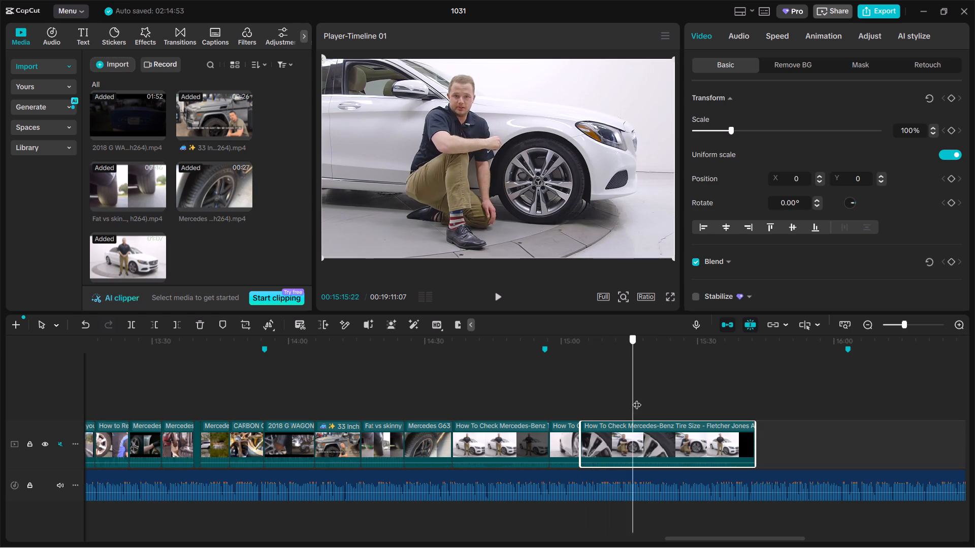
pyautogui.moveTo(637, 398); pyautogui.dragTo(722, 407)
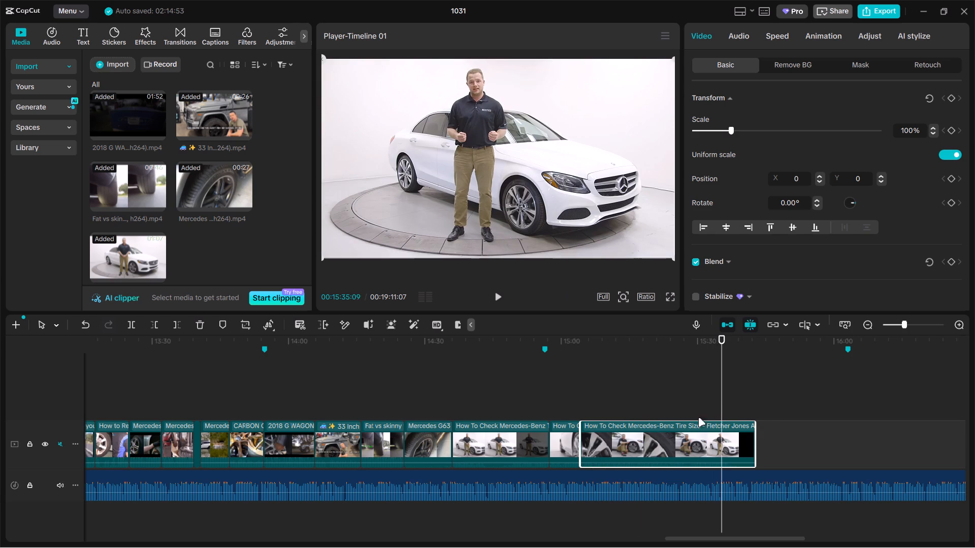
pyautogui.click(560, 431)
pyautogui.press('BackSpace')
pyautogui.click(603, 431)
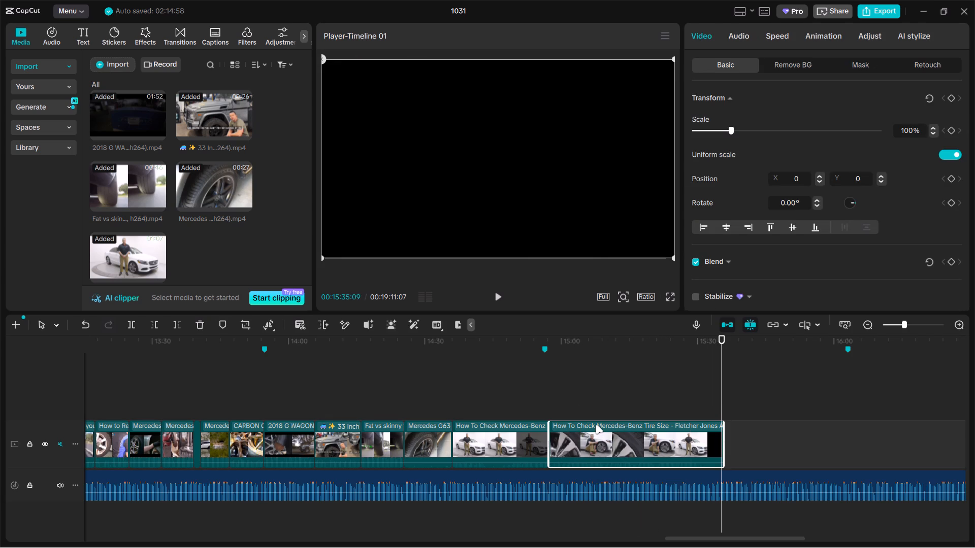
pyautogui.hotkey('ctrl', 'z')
# Delete the How To Check Mercedes-Benz Tire Size segments before and after the wheel close-up, keeping only the middle segment.
pyautogui.click(518, 424)
pyautogui.press('BackSpace')
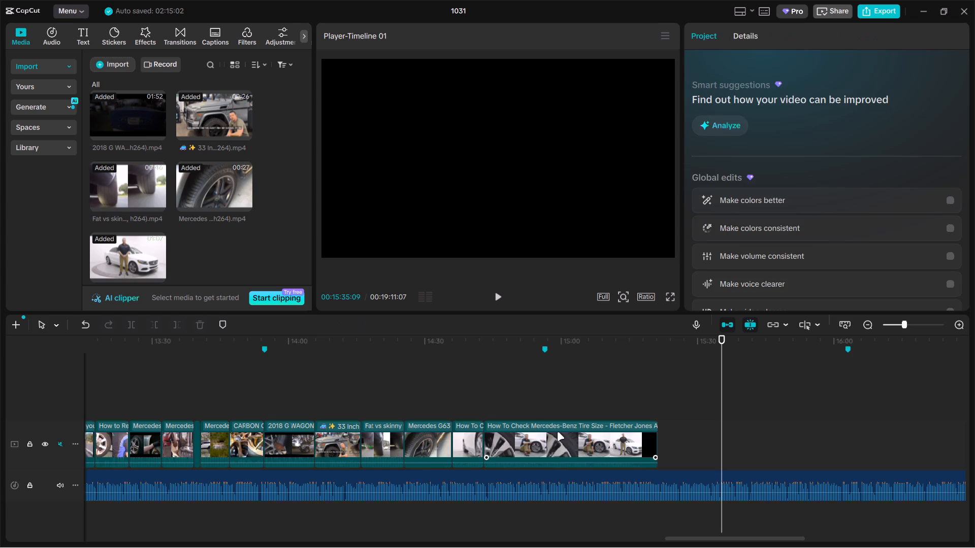
pyautogui.click(558, 432)
pyautogui.press('BackSpace')
# Copy the How To Change clip at 00:13:03:25 and place the copy at the end of the main track, at 00:14:43:00.
pyautogui.click(265, 400)
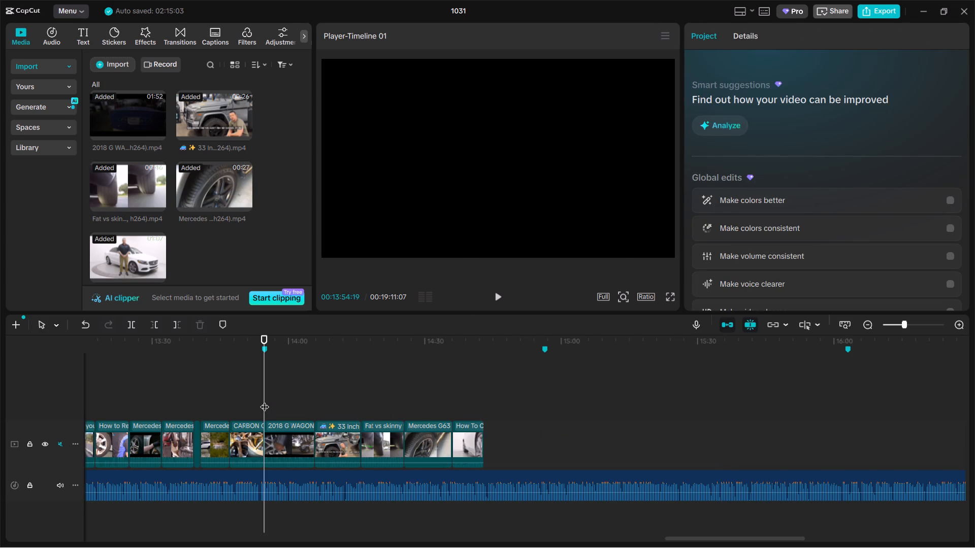
pyautogui.moveTo(264, 400); pyautogui.dragTo(288, 396)
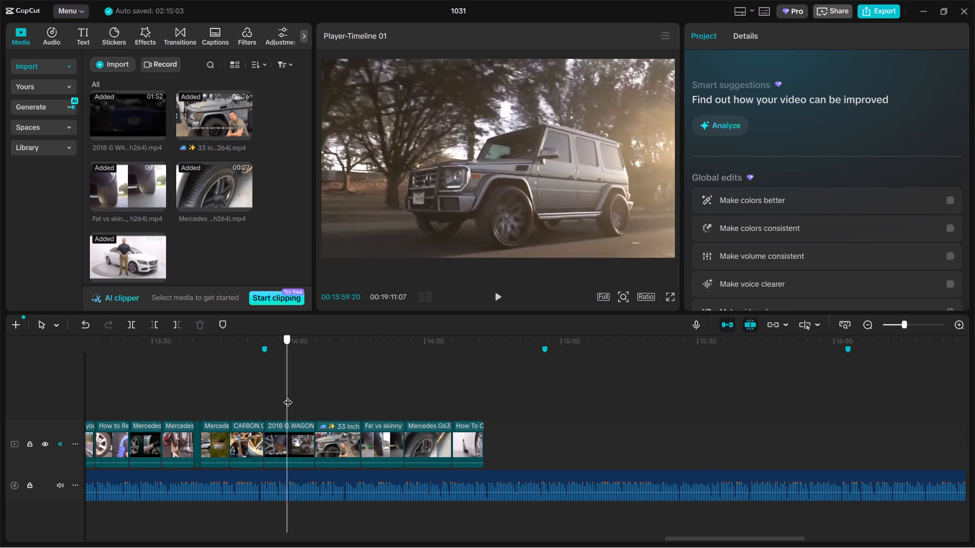
pyautogui.moveTo(288, 396); pyautogui.dragTo(313, 387)
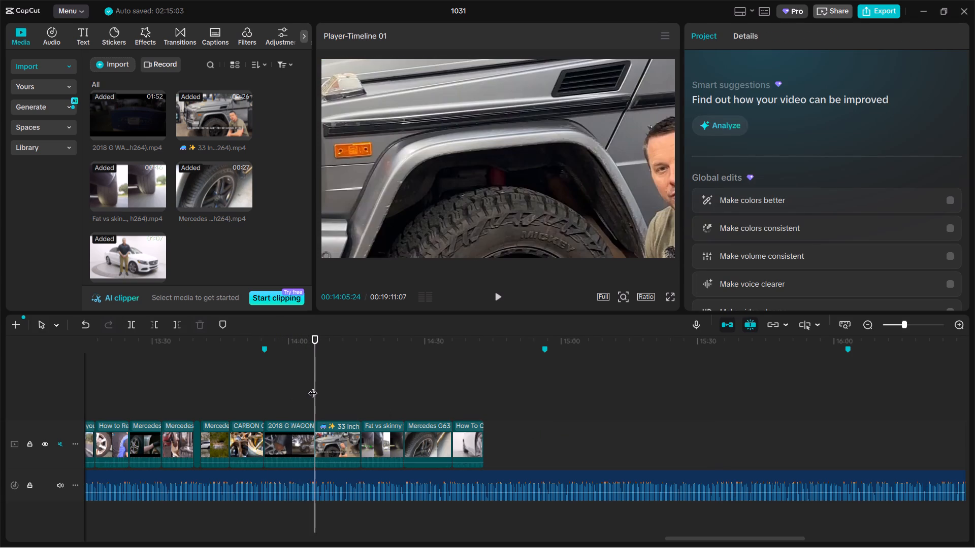
pyautogui.doubleClick(313, 387)
pyautogui.click(200, 382)
pyautogui.moveTo(199, 382); pyautogui.dragTo(106, 383)
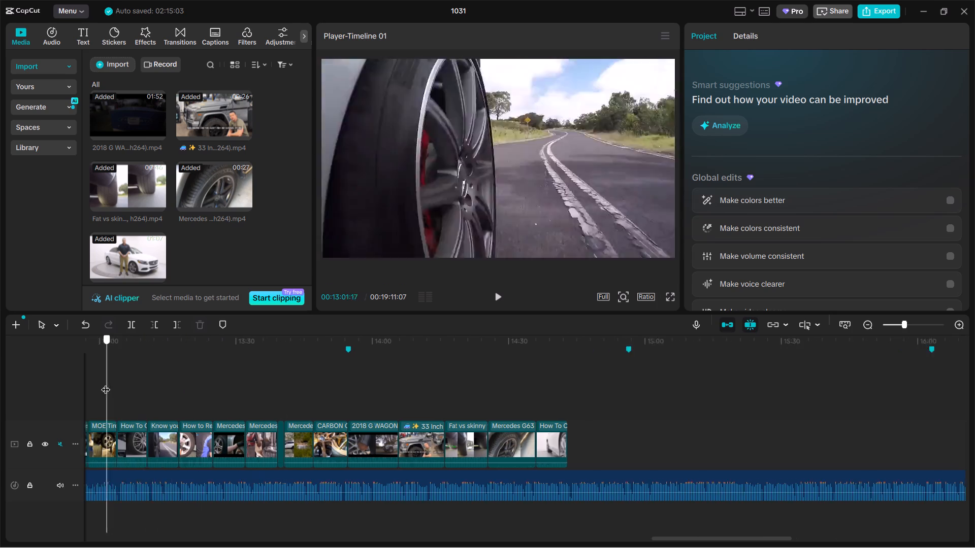
pyautogui.moveTo(106, 383); pyautogui.dragTo(243, 379)
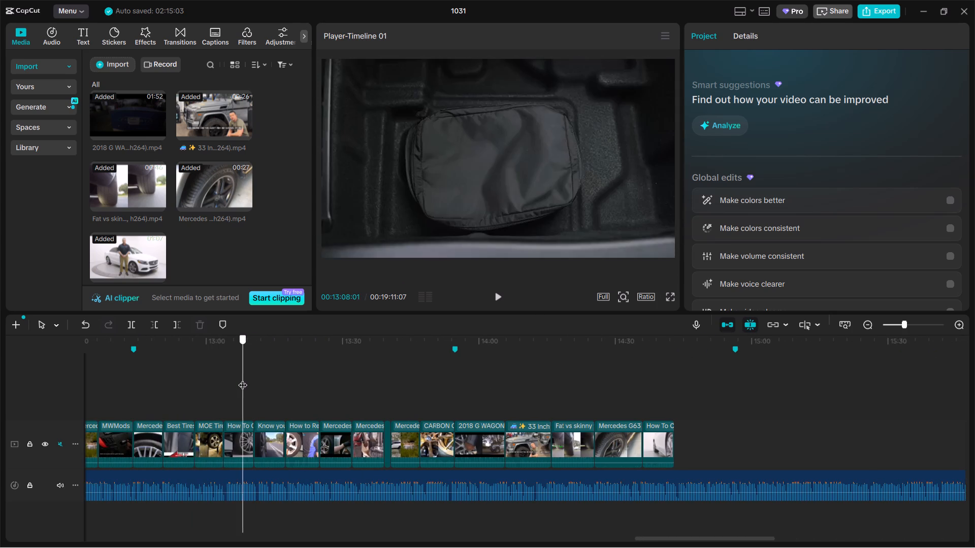
pyautogui.moveTo(243, 379); pyautogui.dragTo(222, 382)
pyautogui.click(239, 431)
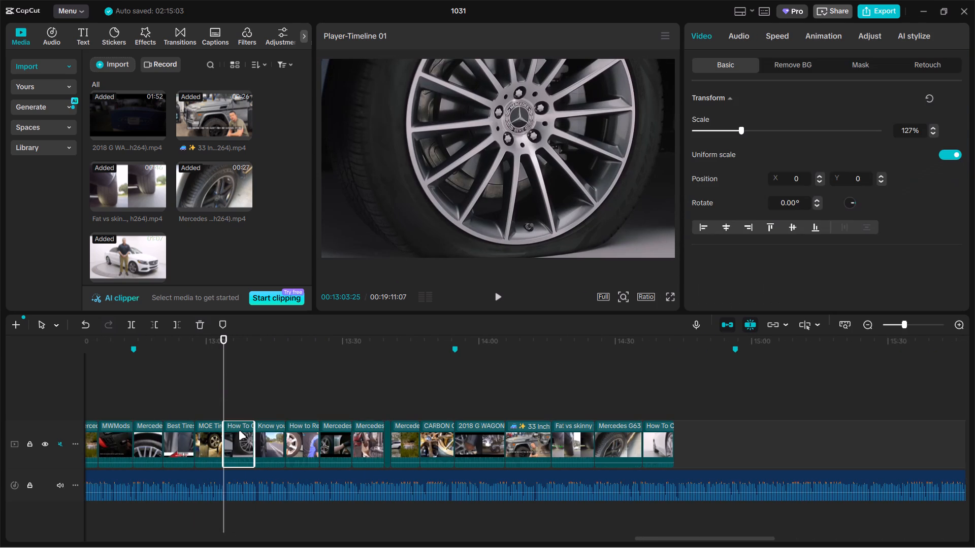
pyautogui.hotkey('ctrl', 'c')
pyautogui.keyDown('ctrl'); pyautogui.click(671, 405); pyautogui.keyUp('ctrl')
pyautogui.hotkey('ctrl', 'v')
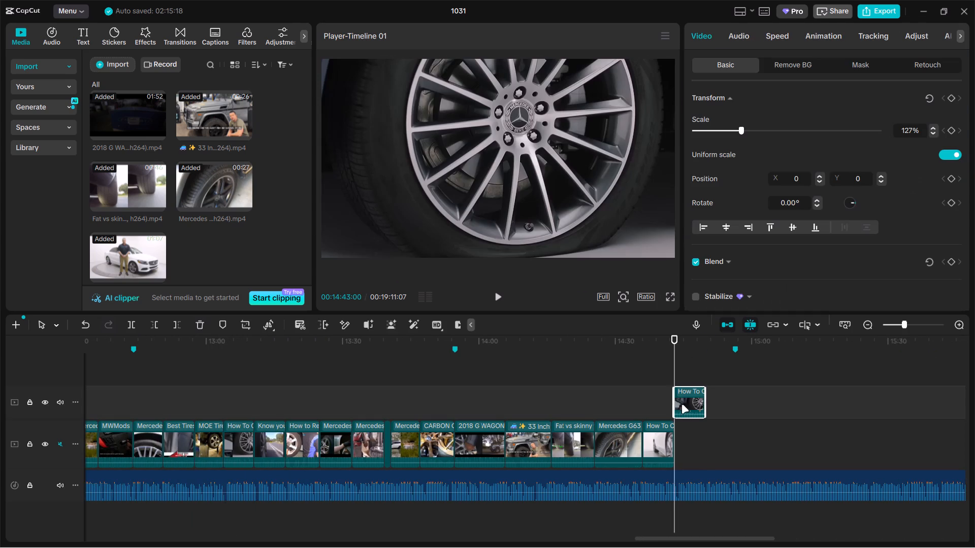
pyautogui.moveTo(685, 401); pyautogui.dragTo(686, 430)
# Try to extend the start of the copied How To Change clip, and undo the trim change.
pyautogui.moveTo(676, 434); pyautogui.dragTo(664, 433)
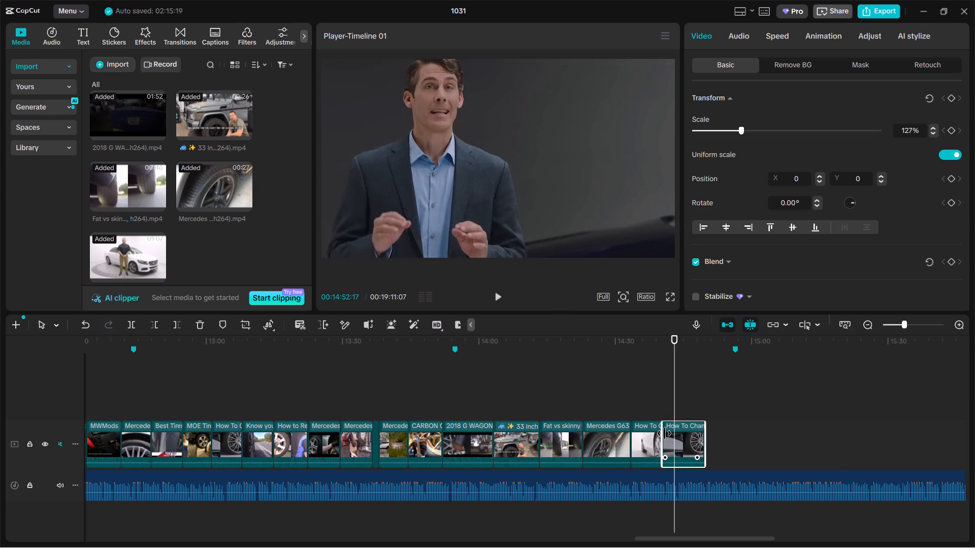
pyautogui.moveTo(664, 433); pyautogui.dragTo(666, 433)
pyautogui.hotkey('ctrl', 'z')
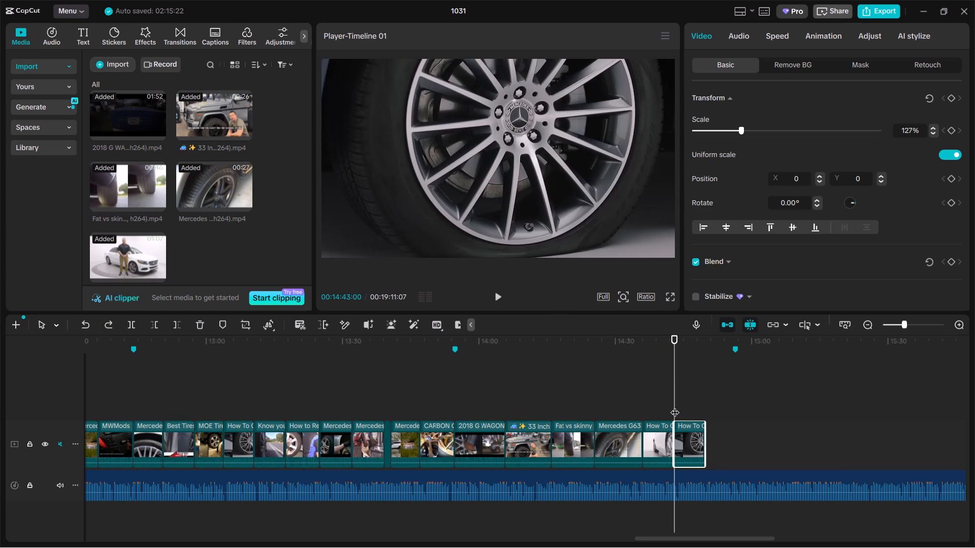
# Copy the Mercedes wheel clip at 00:12:45:21 and append the copy to the main track at 00:14:49:21.
pyautogui.moveTo(675, 406); pyautogui.dragTo(141, 369)
pyautogui.click(148, 424)
pyautogui.hotkey('ctrl', 'c')
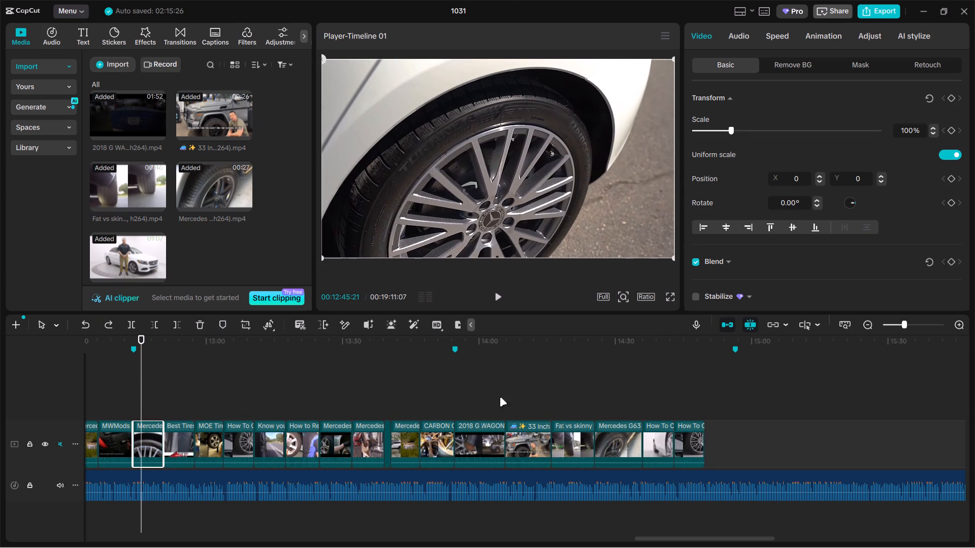
pyautogui.keyDown('ctrl'); pyautogui.click(702, 395); pyautogui.keyUp('ctrl')
pyautogui.hotkey('ctrl', 'v')
pyautogui.moveTo(723, 399); pyautogui.dragTo(729, 435)
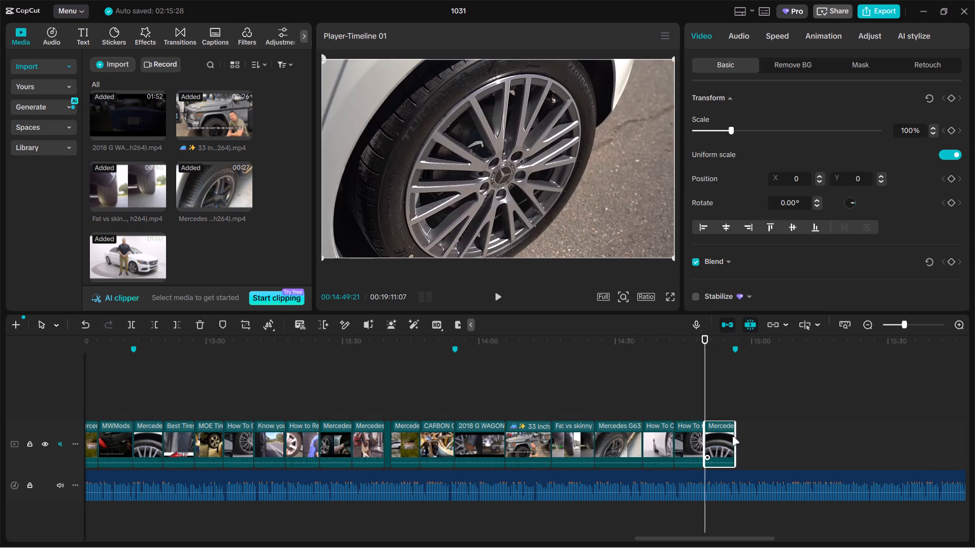
# Extend the end of the copied Mercedes wheel clip and trim its start so it finishes just past the timeline marker near 00:14:56.
pyautogui.moveTo(733, 436); pyautogui.dragTo(745, 436)
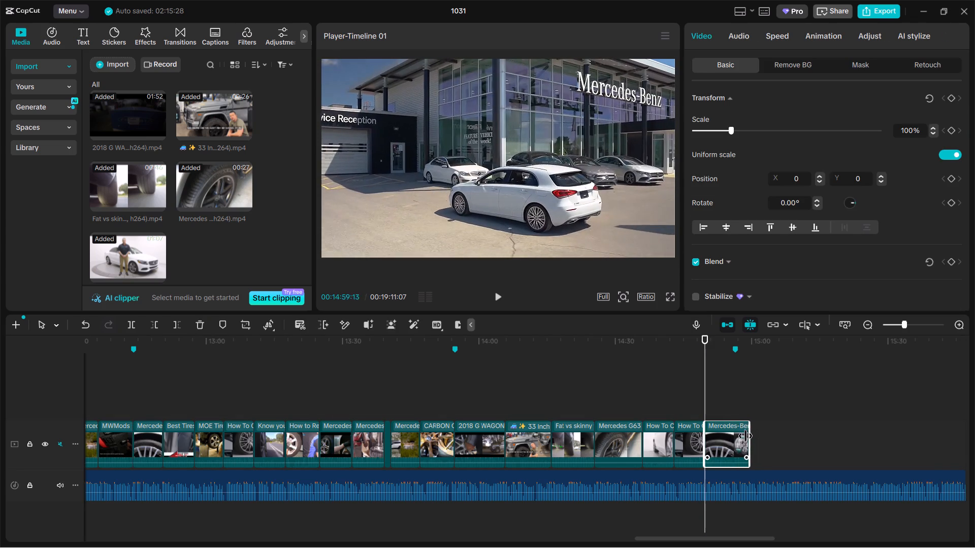
pyautogui.moveTo(745, 436); pyautogui.dragTo(751, 436)
pyautogui.moveTo(704, 442); pyautogui.dragTo(719, 441)
# Scale the Protecting clip near 00:10:54:16 to about 141% and shift its picture up to frame the front wheel.
pyautogui.click(159, 393)
pyautogui.moveTo(158, 393); pyautogui.dragTo(127, 392)
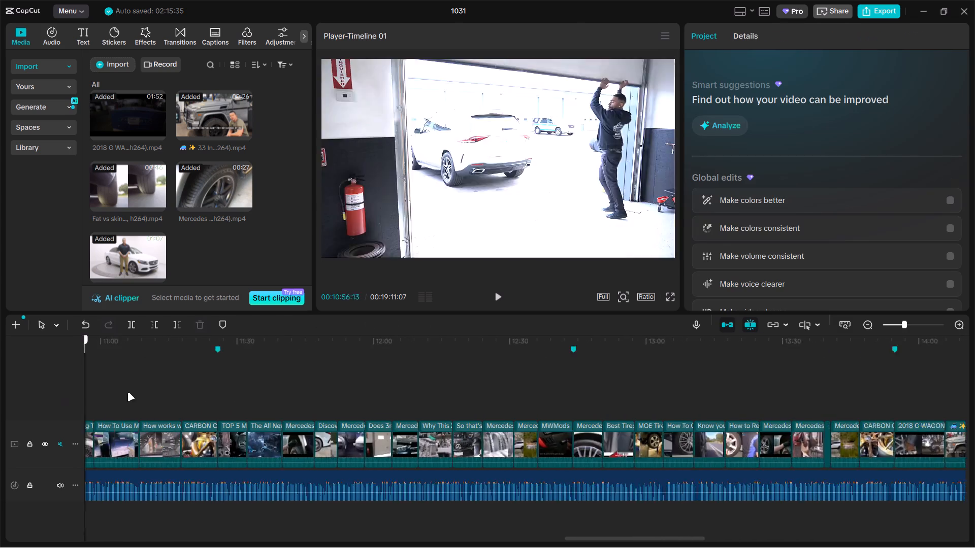
pyautogui.moveTo(127, 392); pyautogui.dragTo(168, 394)
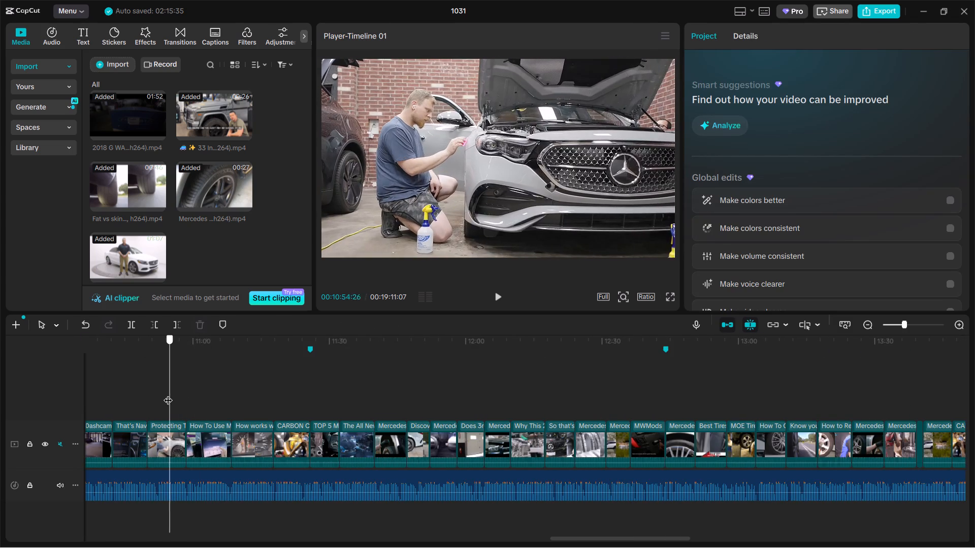
pyautogui.moveTo(168, 394); pyautogui.dragTo(156, 390)
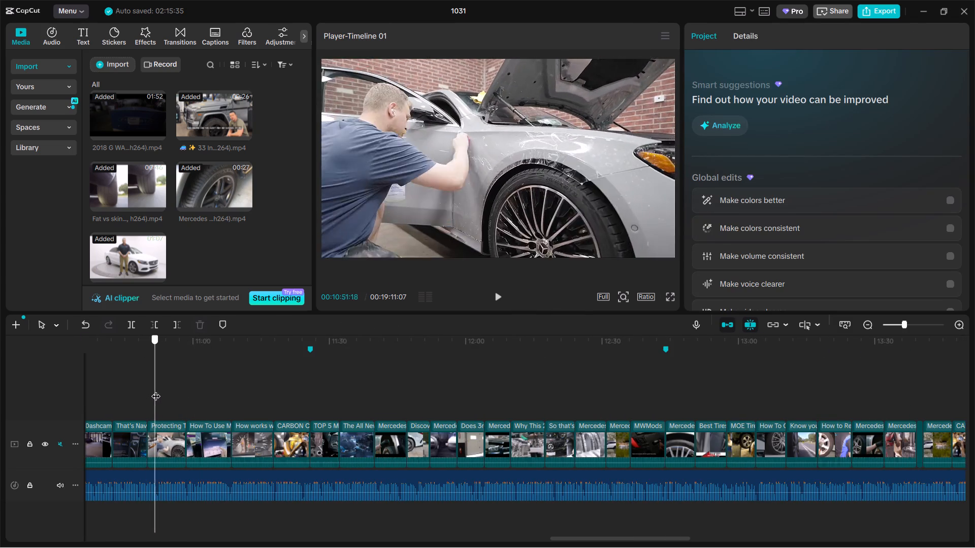
pyautogui.moveTo(156, 390); pyautogui.dragTo(168, 387)
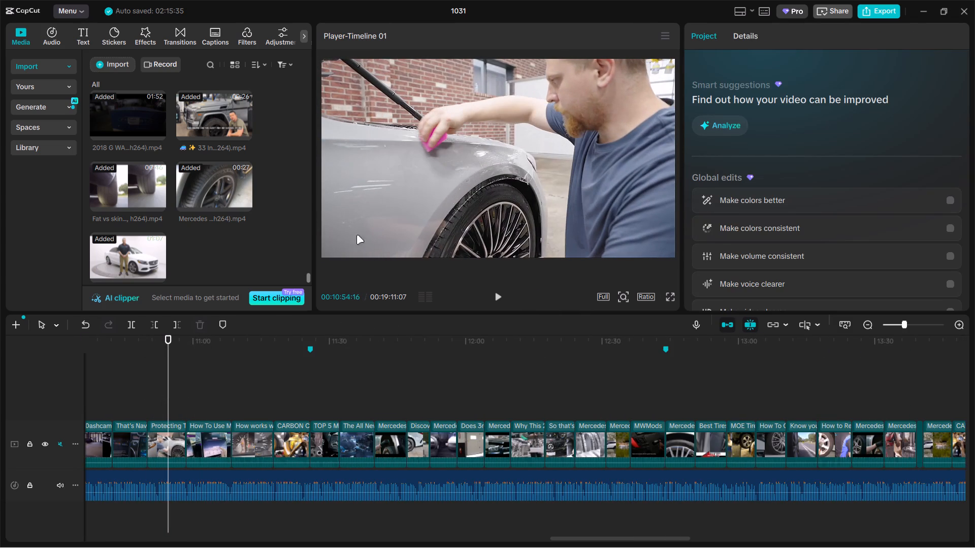
pyautogui.click(376, 220)
pyautogui.moveTo(406, 203); pyautogui.dragTo(441, 174)
pyautogui.hotkey('ctrl', 'z')
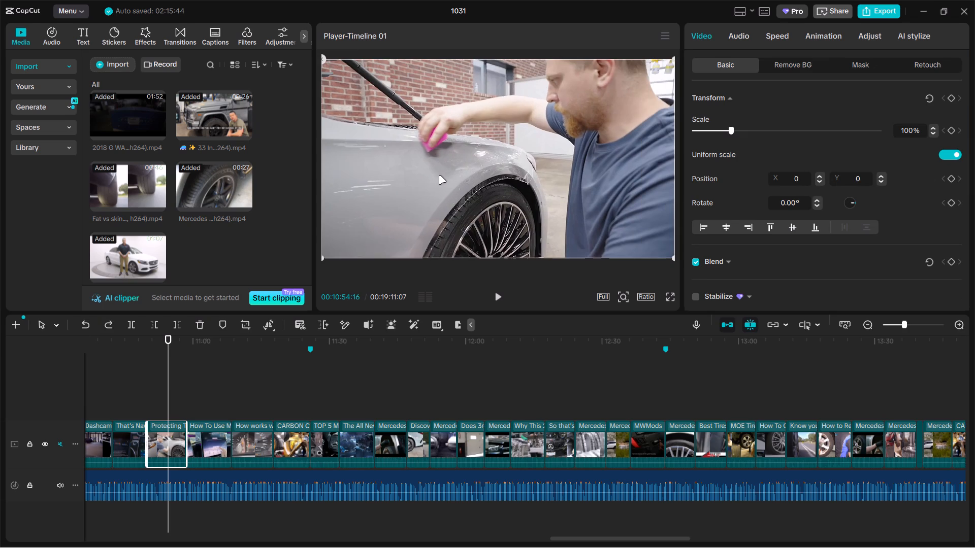
pyautogui.moveTo(729, 131); pyautogui.dragTo(744, 129)
pyautogui.moveTo(523, 180); pyautogui.dragTo(541, 138)
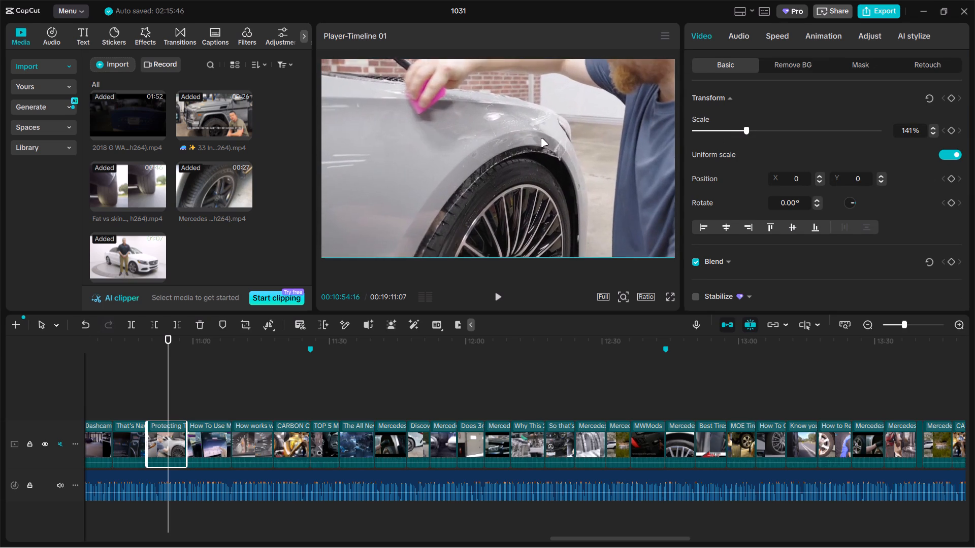
pyautogui.moveTo(541, 138); pyautogui.dragTo(537, 141)
# Scrub back through the earlier timeline sections, down to about 00:04:55, to look for car footage that can be reused.
pyautogui.click(223, 390)
pyautogui.moveTo(222, 390); pyautogui.dragTo(194, 391)
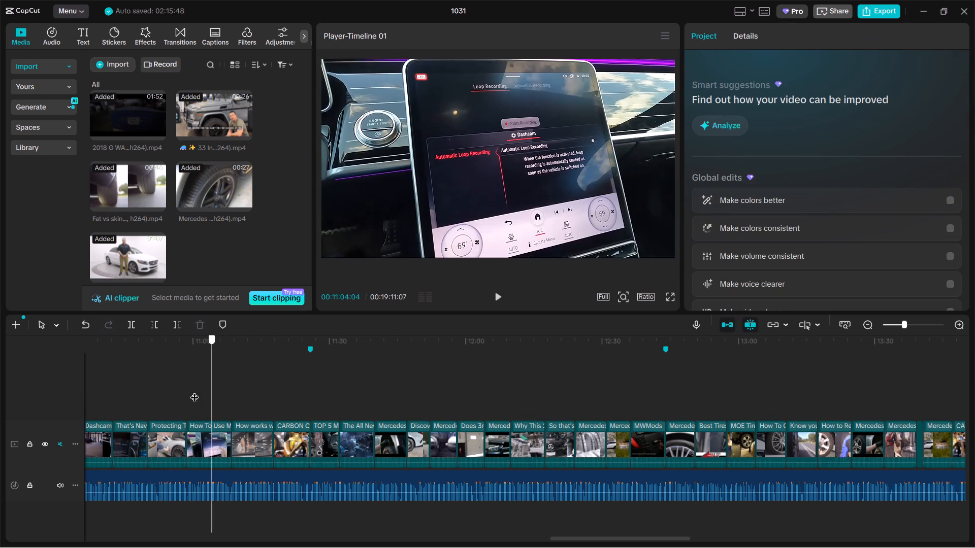
pyautogui.moveTo(194, 391); pyautogui.dragTo(188, 384)
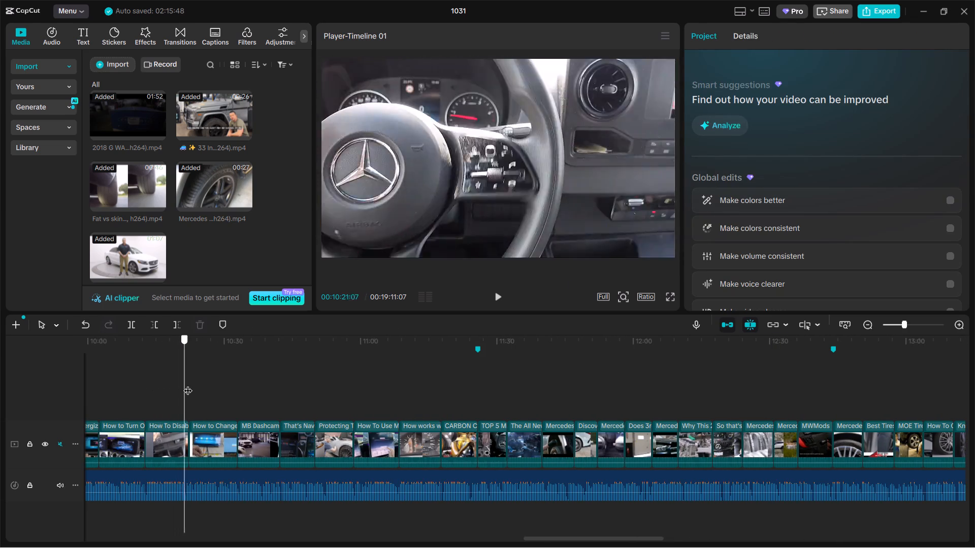
pyautogui.moveTo(188, 384); pyautogui.dragTo(124, 376)
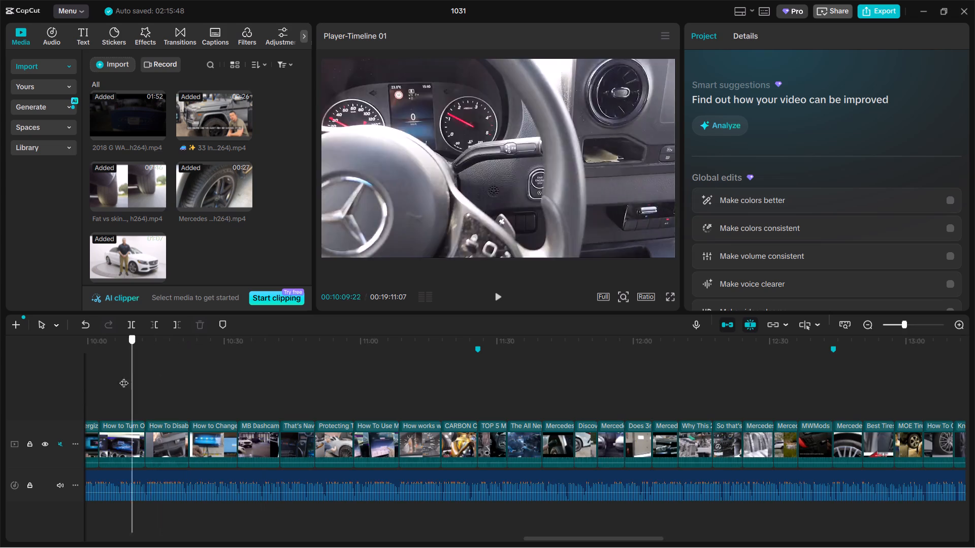
pyautogui.moveTo(124, 376); pyautogui.dragTo(93, 378)
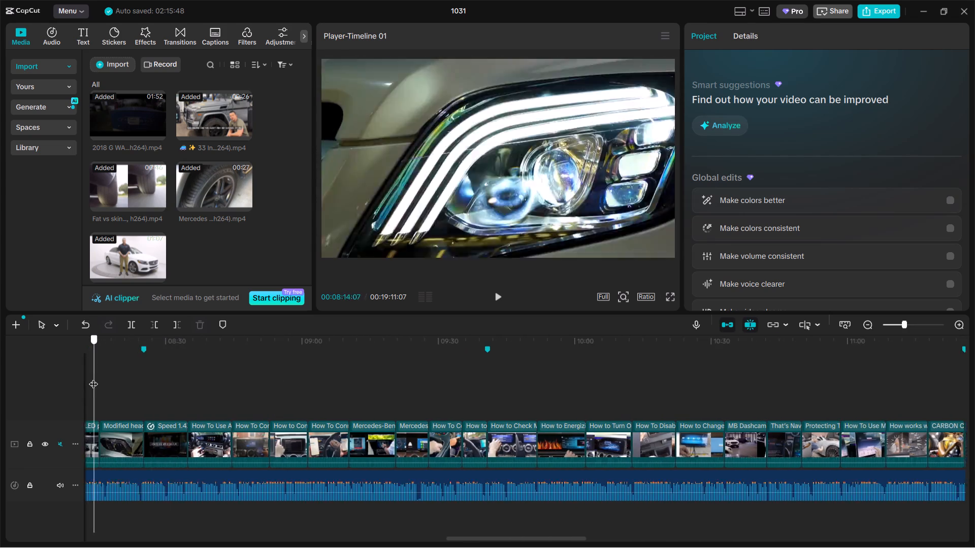
pyautogui.moveTo(93, 378); pyautogui.dragTo(181, 376)
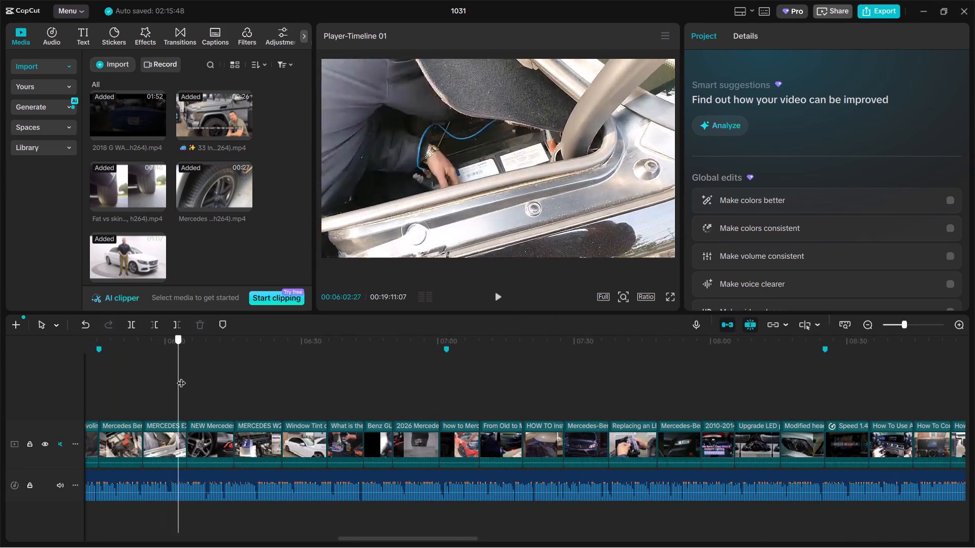
pyautogui.moveTo(181, 376); pyautogui.dragTo(206, 375)
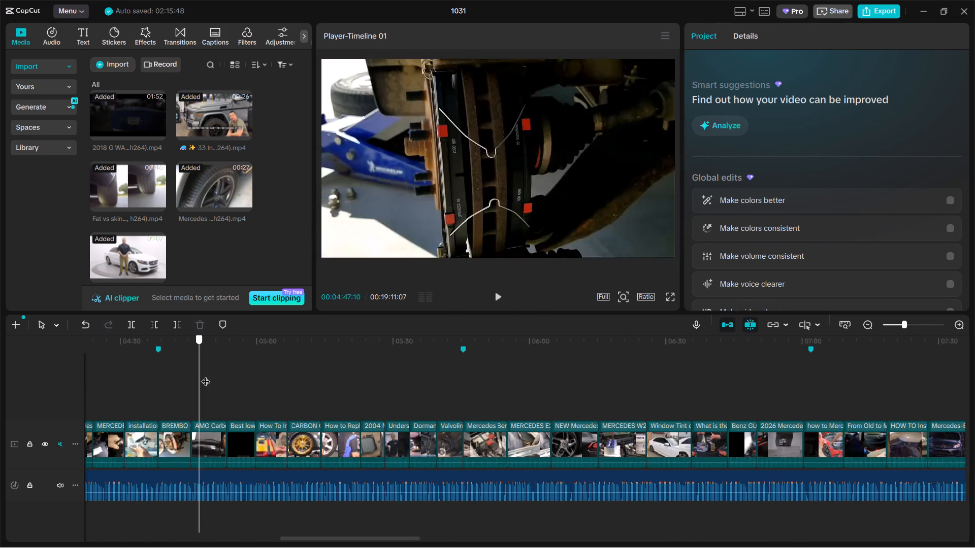
pyautogui.moveTo(206, 375); pyautogui.dragTo(252, 383)
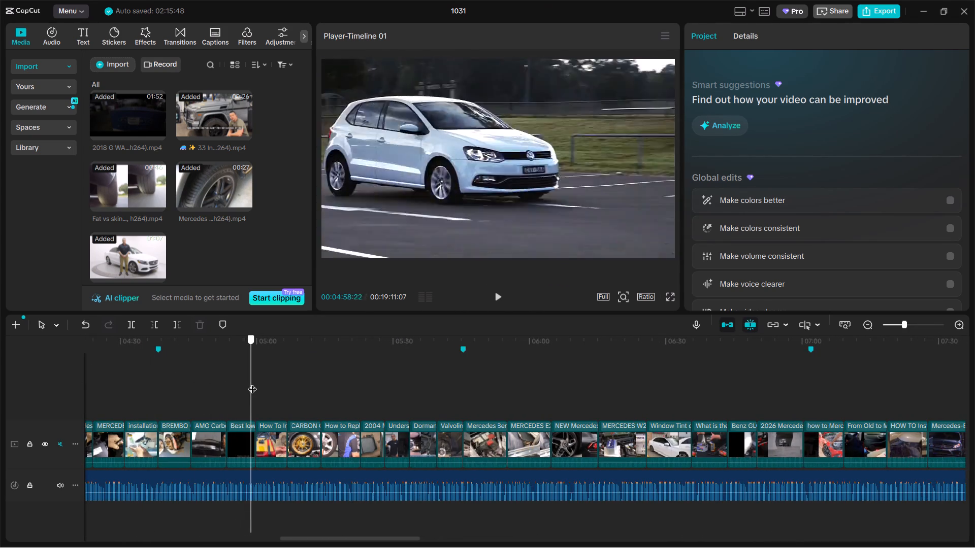
pyautogui.moveTo(252, 383); pyautogui.dragTo(238, 387)
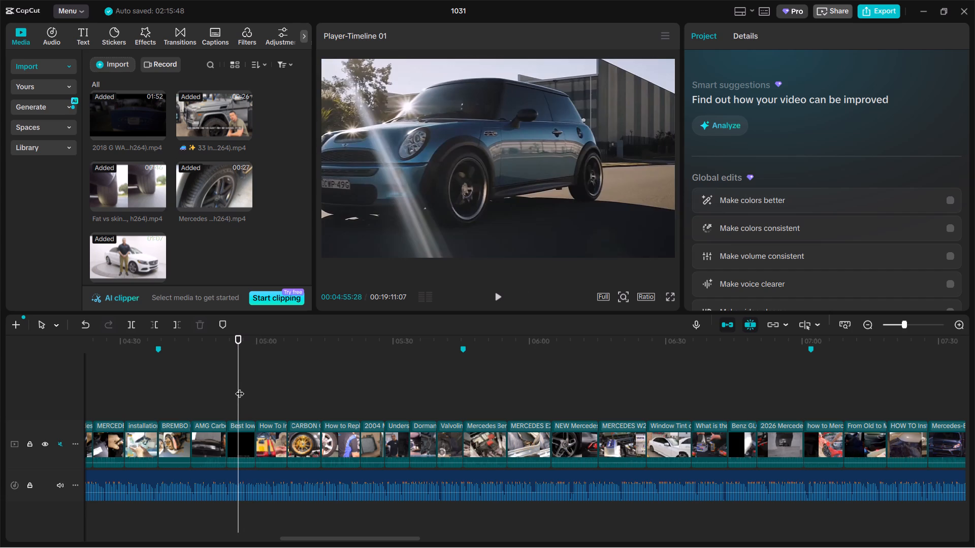
# Copy the Best low clip at 00:04:55:28 and insert the copy on the main track between the Mercedes G63 and How To Check clips.
pyautogui.click(247, 440)
pyautogui.hotkey('ctrl', 'c')
pyautogui.keyDown('ctrl'); pyautogui.moveTo(299, 416); pyautogui.dragTo(311, 412); pyautogui.keyUp('ctrl')
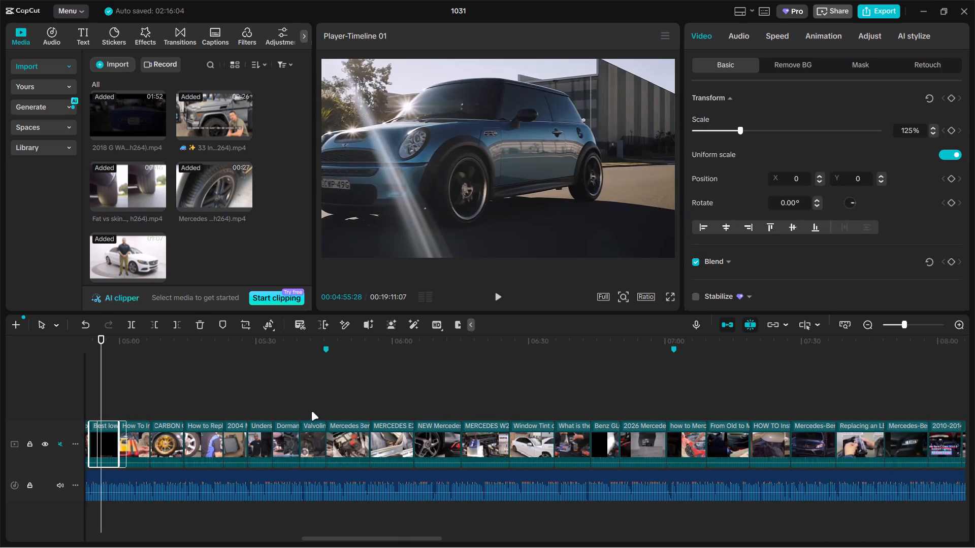
pyautogui.keyDown('ctrl'); pyautogui.moveTo(311, 412); pyautogui.dragTo(340, 409); pyautogui.keyUp('ctrl')
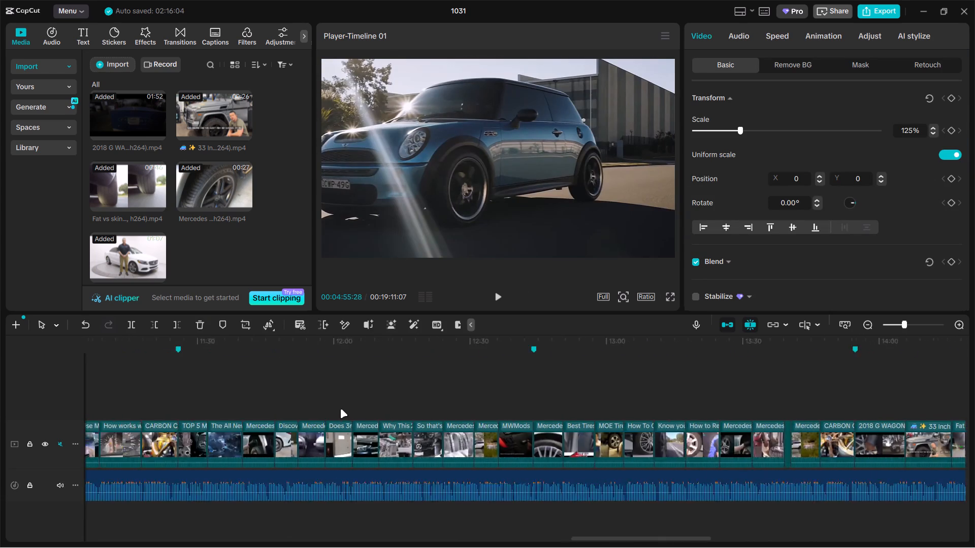
pyautogui.keyDown('ctrl'); pyautogui.moveTo(340, 409); pyautogui.dragTo(341, 407); pyautogui.keyUp('ctrl')
pyautogui.click(327, 394)
pyautogui.hotkey('ctrl', 'v')
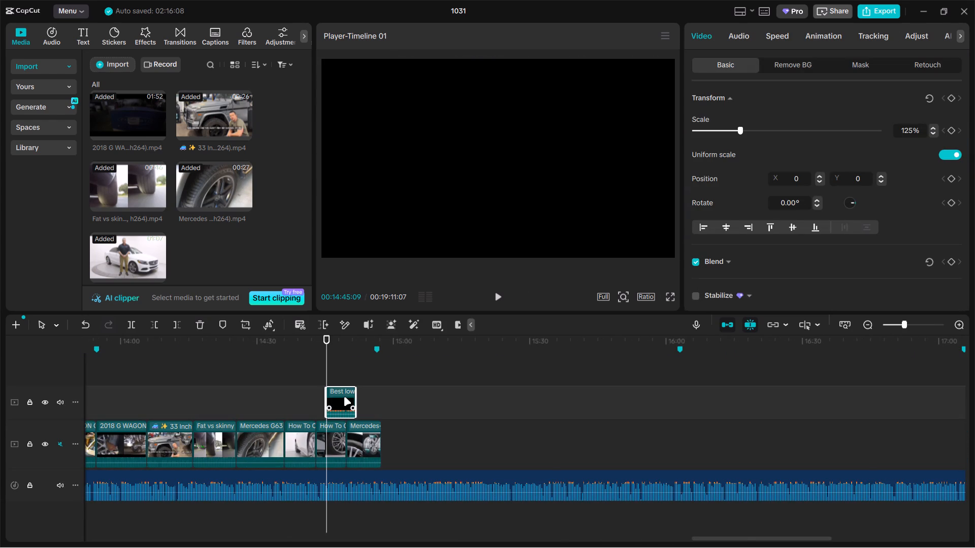
pyautogui.moveTo(343, 397); pyautogui.dragTo(261, 434)
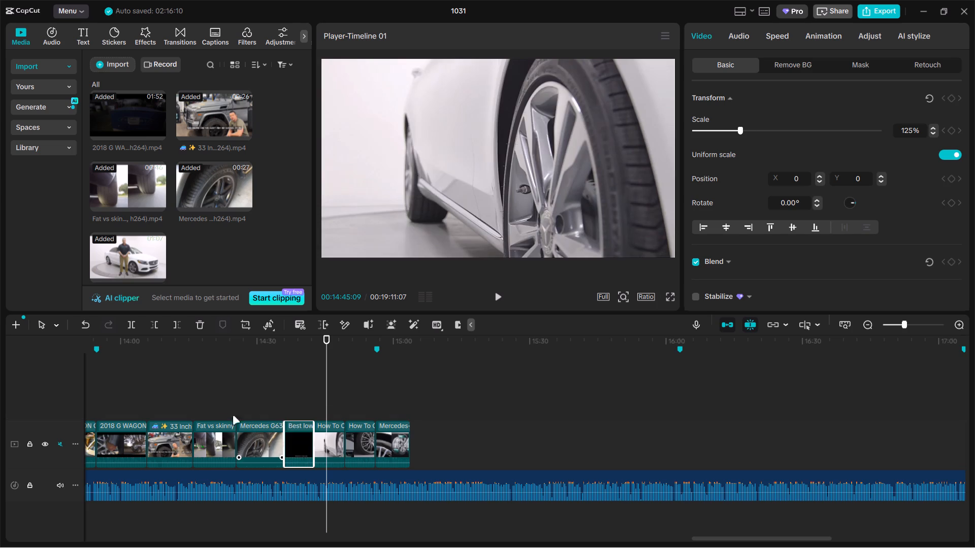
# Select the four clips from 2018 G WAGON through Mercedes G63 and shorten them together so the sequence ends just before the marker near 00:14:56.
pyautogui.keyDown('ctrl'); pyautogui.scroll(-1, 123, 402); pyautogui.keyUp('ctrl')
pyautogui.moveTo(143, 400); pyautogui.dragTo(279, 444)
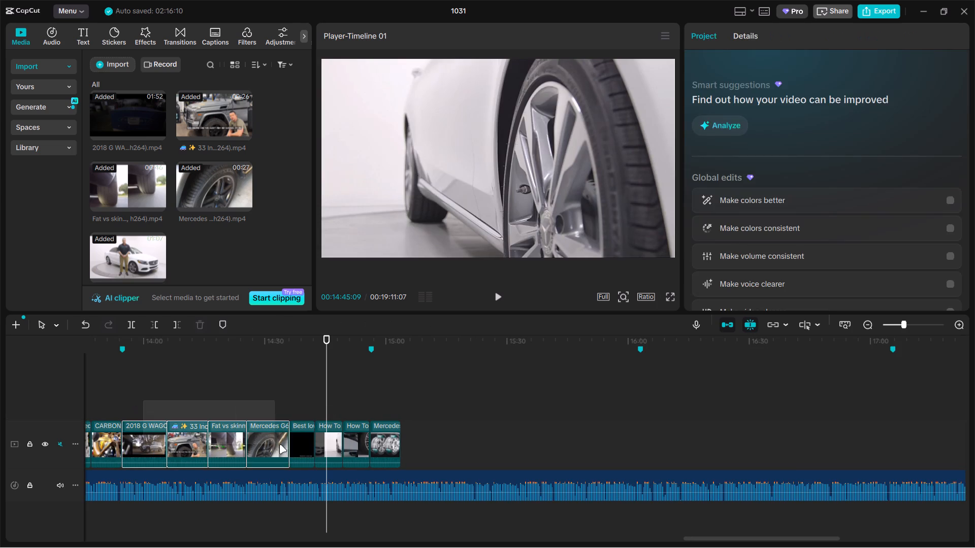
pyautogui.moveTo(279, 444); pyautogui.dragTo(292, 445)
pyautogui.click(214, 408)
pyautogui.moveTo(153, 406); pyautogui.dragTo(267, 439)
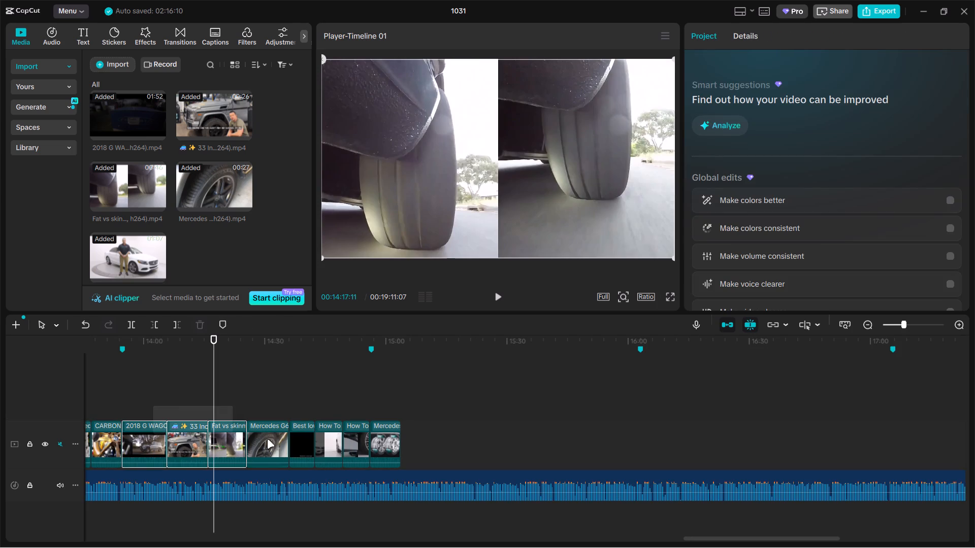
pyautogui.moveTo(267, 439); pyautogui.dragTo(276, 440)
pyautogui.moveTo(246, 436); pyautogui.dragTo(237, 434)
pyautogui.moveTo(288, 433); pyautogui.dragTo(283, 433)
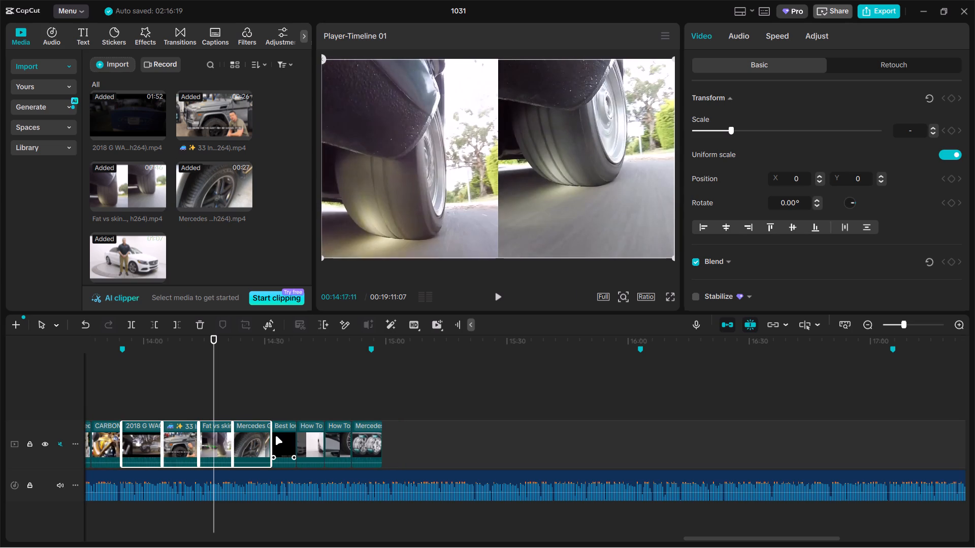
pyautogui.moveTo(272, 437); pyautogui.dragTo(265, 437)
pyautogui.moveTo(153, 411); pyautogui.dragTo(161, 411)
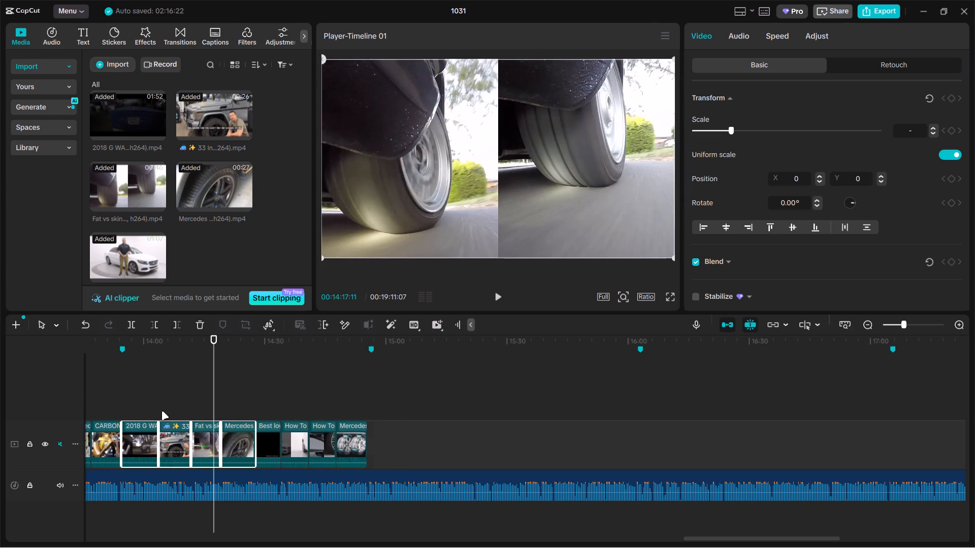
pyautogui.moveTo(161, 411); pyautogui.dragTo(352, 446)
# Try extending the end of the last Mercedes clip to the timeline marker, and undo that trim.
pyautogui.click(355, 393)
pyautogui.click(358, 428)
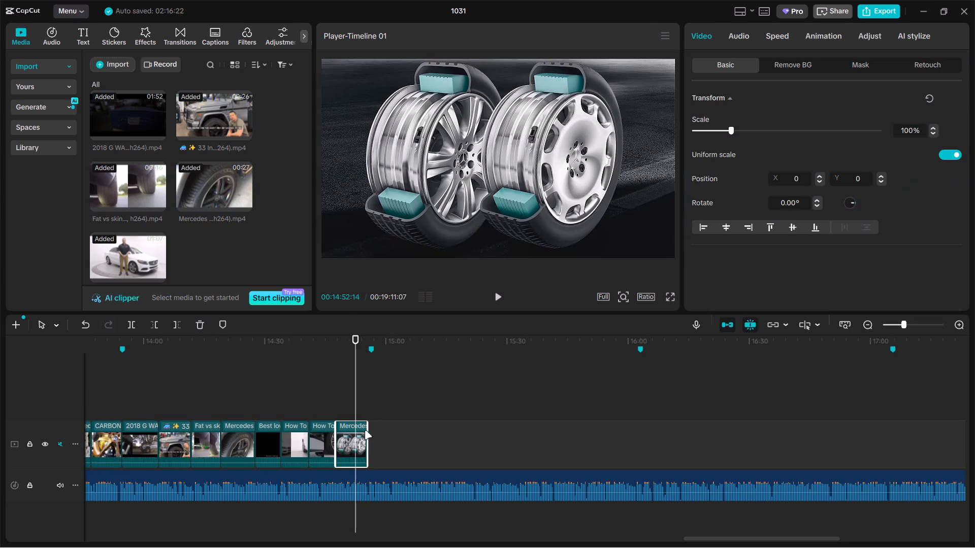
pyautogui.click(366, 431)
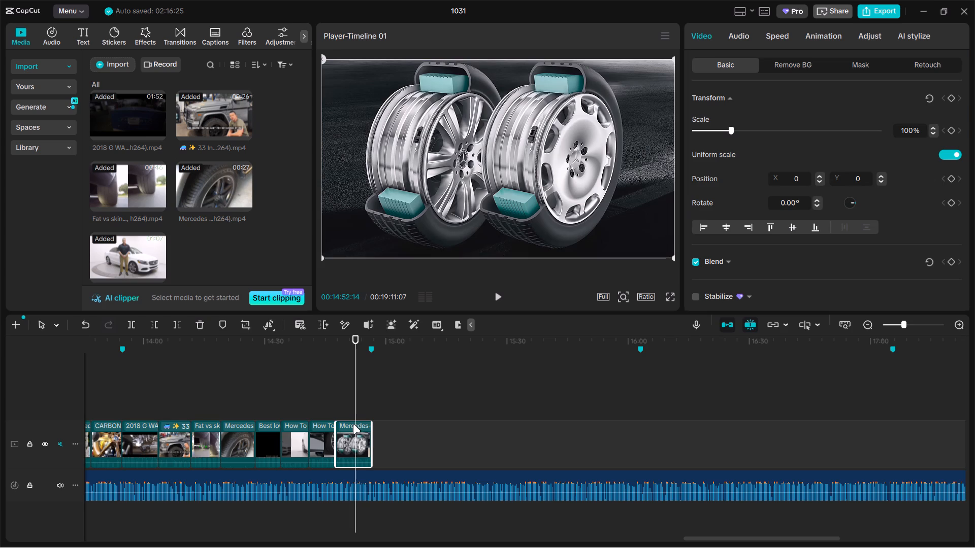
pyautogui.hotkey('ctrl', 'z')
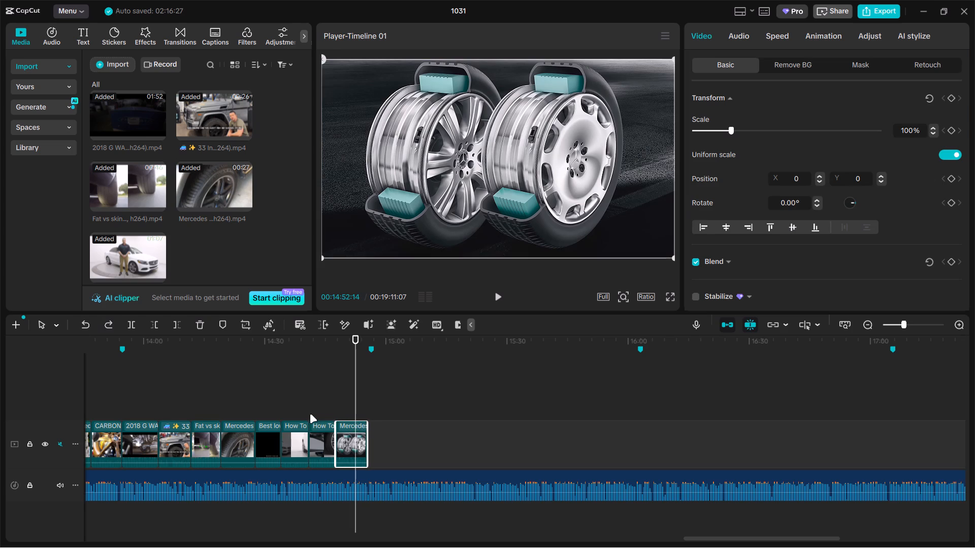
# Slightly extend the ends of the second How To Check clip and the last Mercedes clip to reach the marker near 00:14:56.
pyautogui.click(314, 408)
pyautogui.click(320, 428)
pyautogui.click(334, 430)
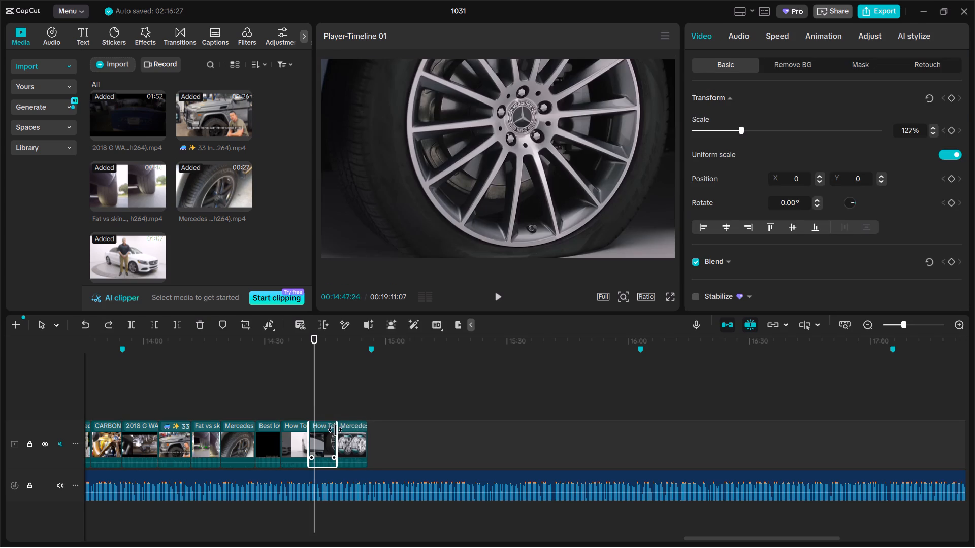
pyautogui.click(363, 410)
pyautogui.click(365, 429)
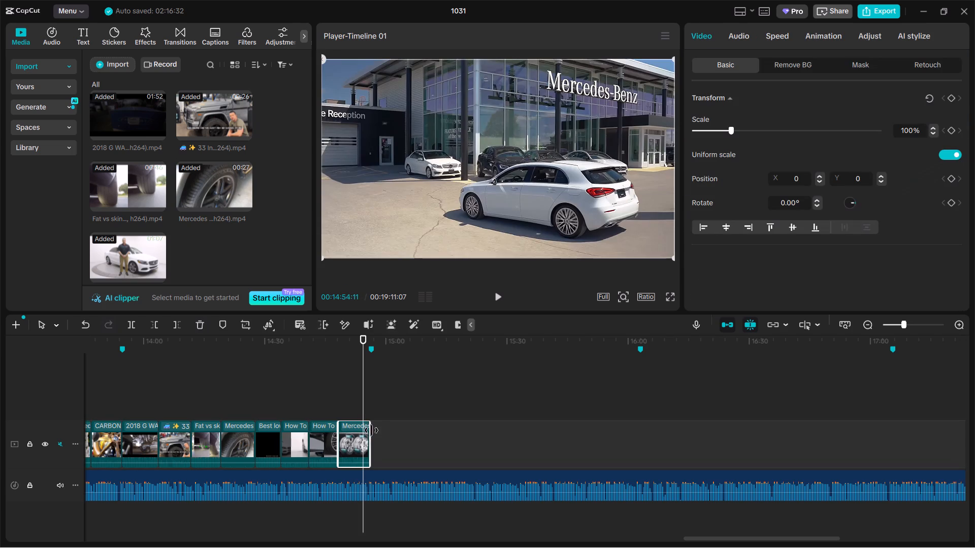
pyautogui.click(370, 431)
pyautogui.press('space')
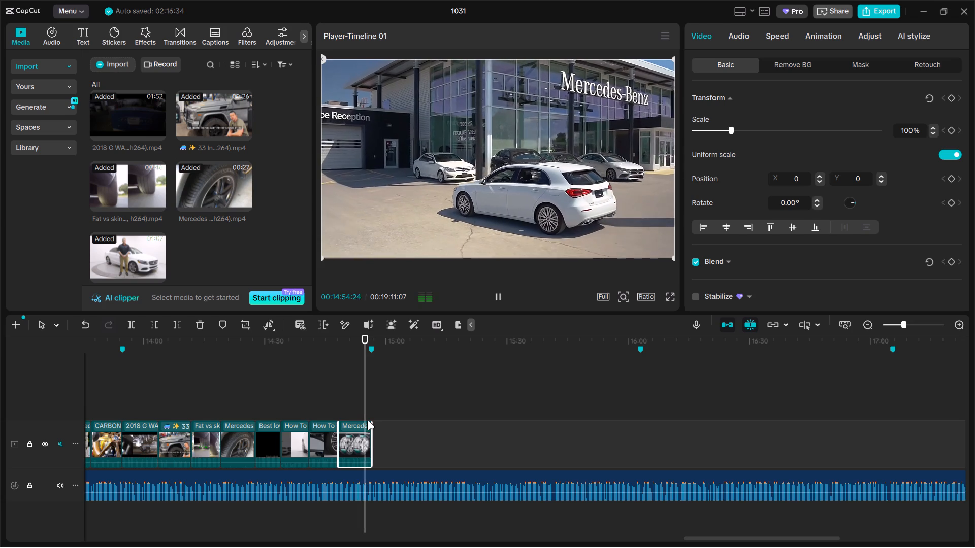
pyautogui.click(384, 408)
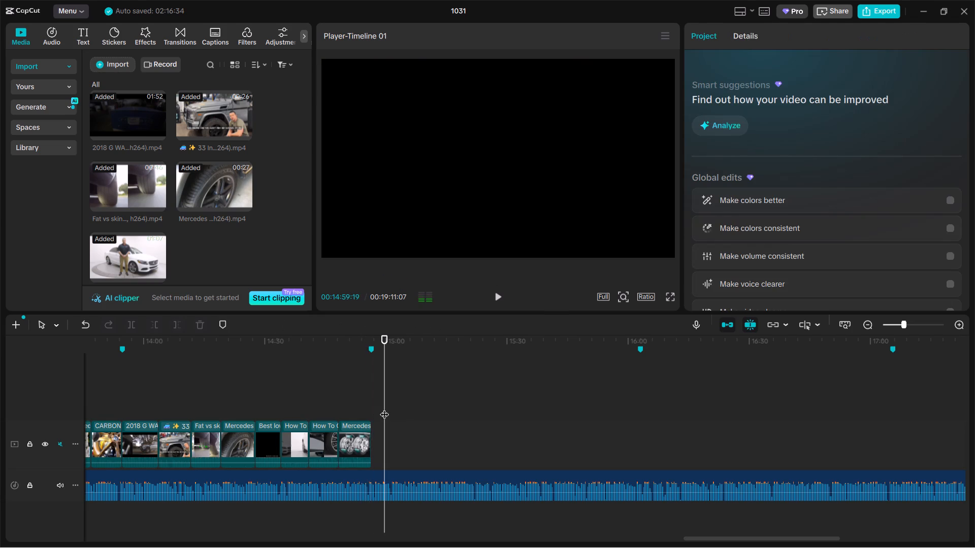
# Import all ten videos from the EDIT folder's k4 subfolder and append them to the end of the main track.
pyautogui.click(137, 61)
pyautogui.click(114, 61)
pyautogui.click(141, 90)
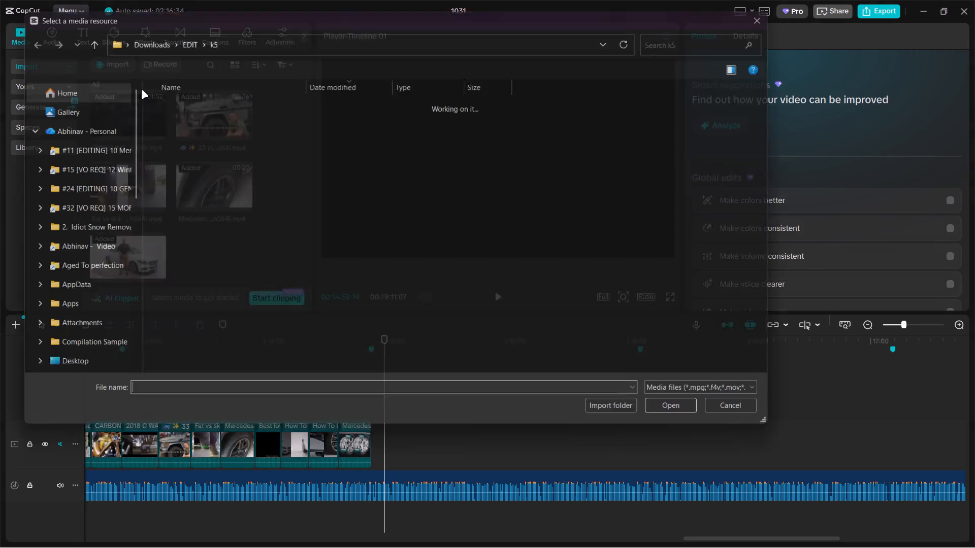
pyautogui.click(81, 32)
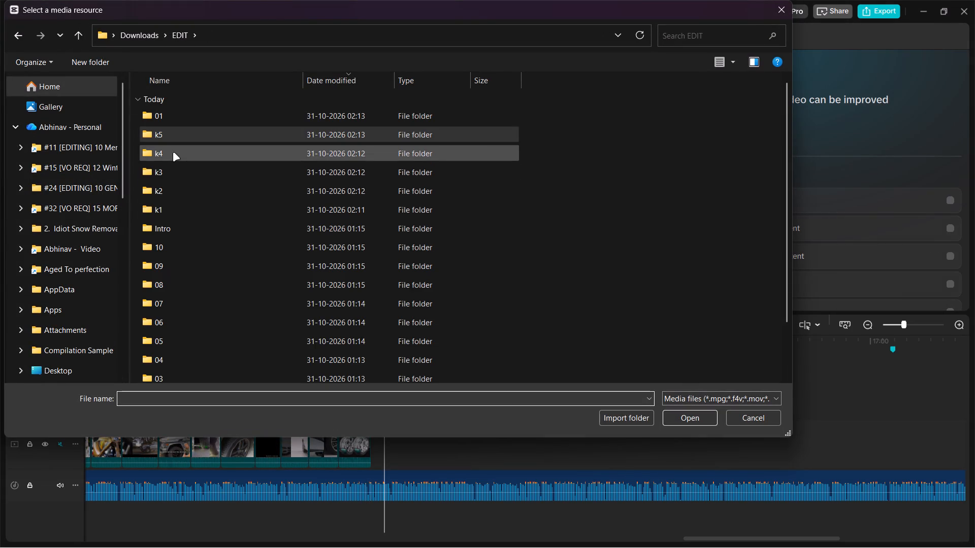
pyautogui.doubleClick(173, 152)
pyautogui.hotkey('ctrl', 'a')
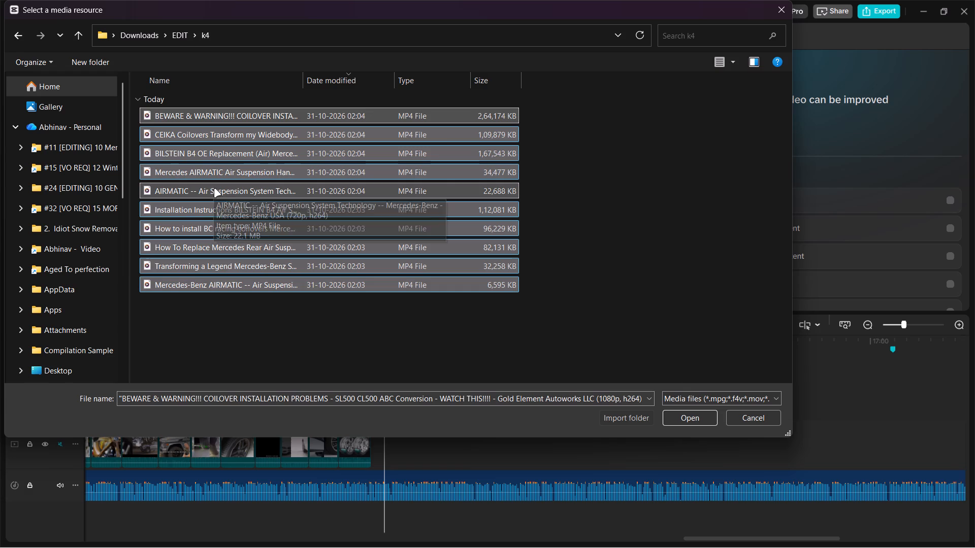
pyautogui.press('Return')
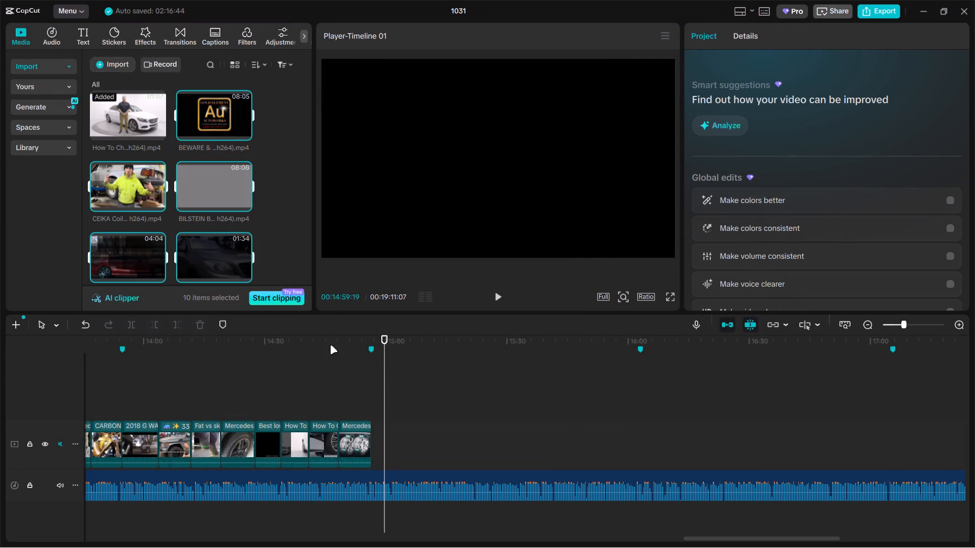
pyautogui.moveTo(226, 127); pyautogui.dragTo(421, 450)
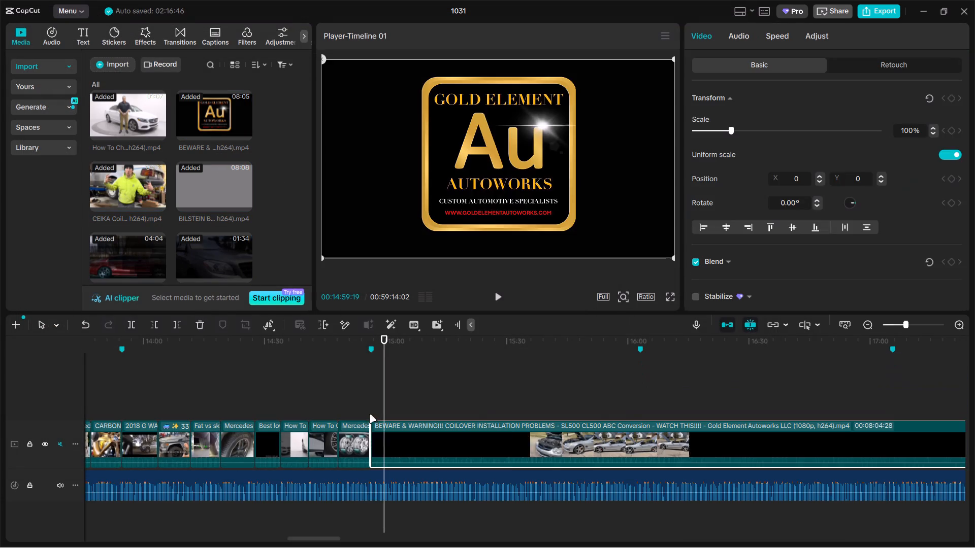
# Split the BEWARE & WARNING coilover clip at the engine bay shot near 00:16:36:02 and delete the part before it.
pyautogui.click(363, 406)
pyautogui.press('space')
pyautogui.moveTo(365, 404); pyautogui.dragTo(364, 398)
pyautogui.moveTo(371, 393); pyautogui.dragTo(377, 393)
pyautogui.click(377, 393)
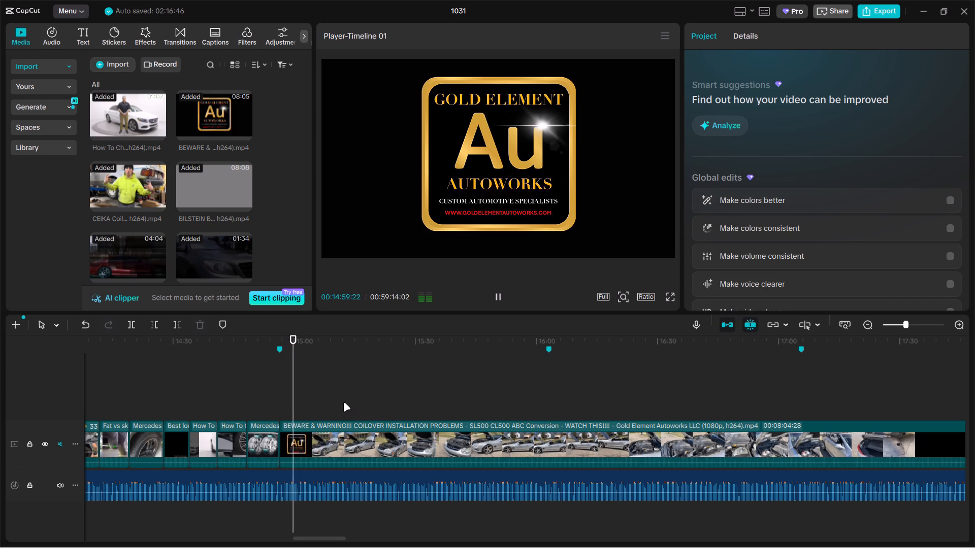
pyautogui.press('space')
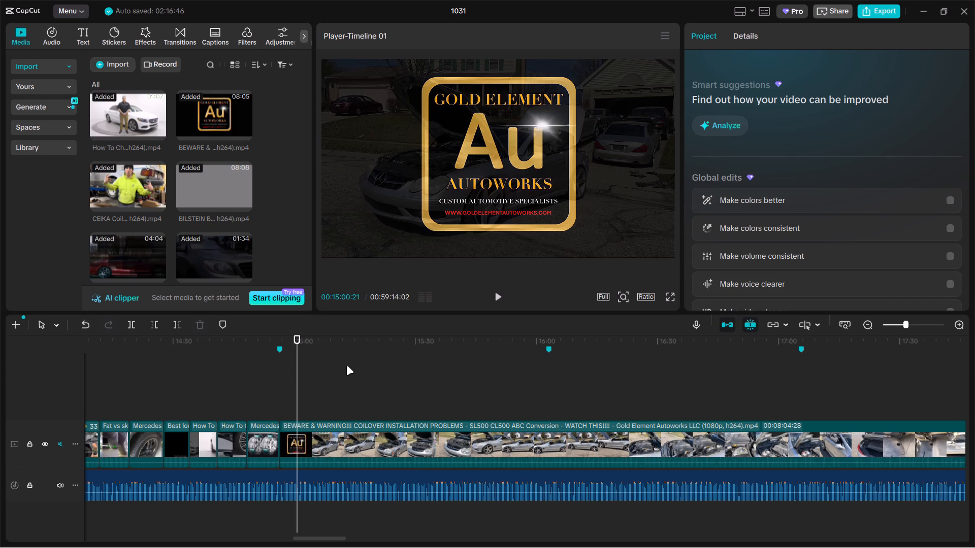
pyautogui.click(397, 388)
pyautogui.moveTo(397, 388); pyautogui.dragTo(626, 383)
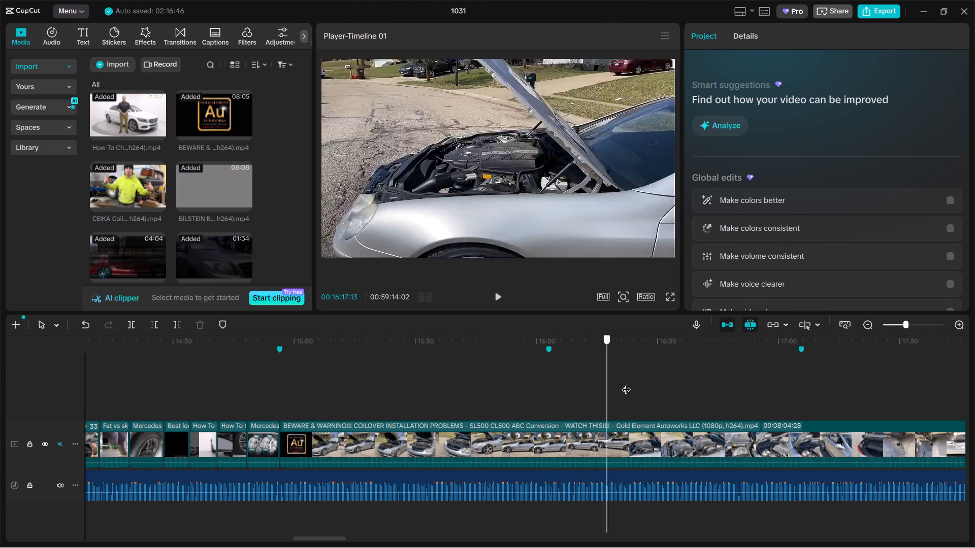
pyautogui.moveTo(626, 383); pyautogui.dragTo(682, 387)
pyautogui.click(713, 451)
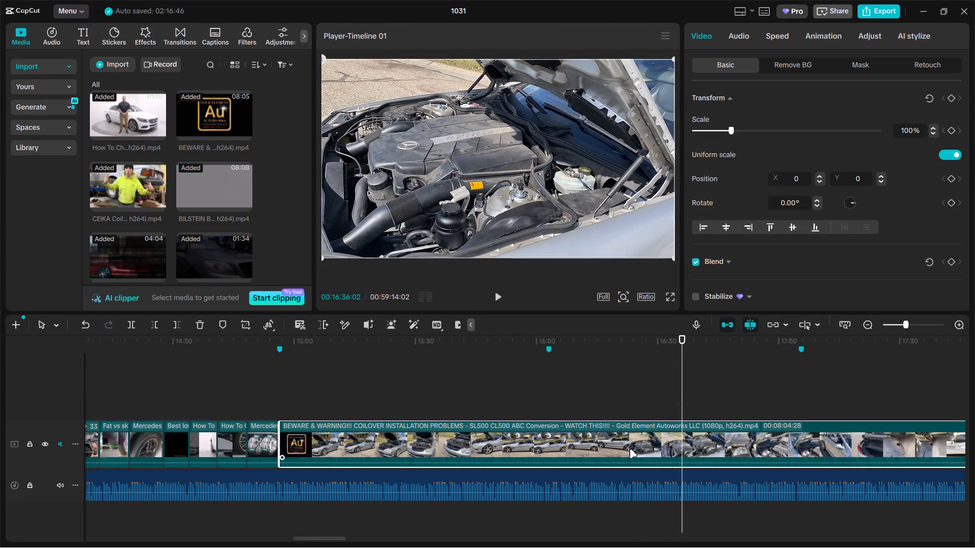
pyautogui.hotkey('ctrl', 'b')
pyautogui.click(630, 449)
pyautogui.press('BackSpace')
# Split the BEWARE & WARNING clip at 00:15:07:00 and delete the remainder after it.
pyautogui.click(330, 404)
pyautogui.moveTo(329, 404); pyautogui.dragTo(326, 404)
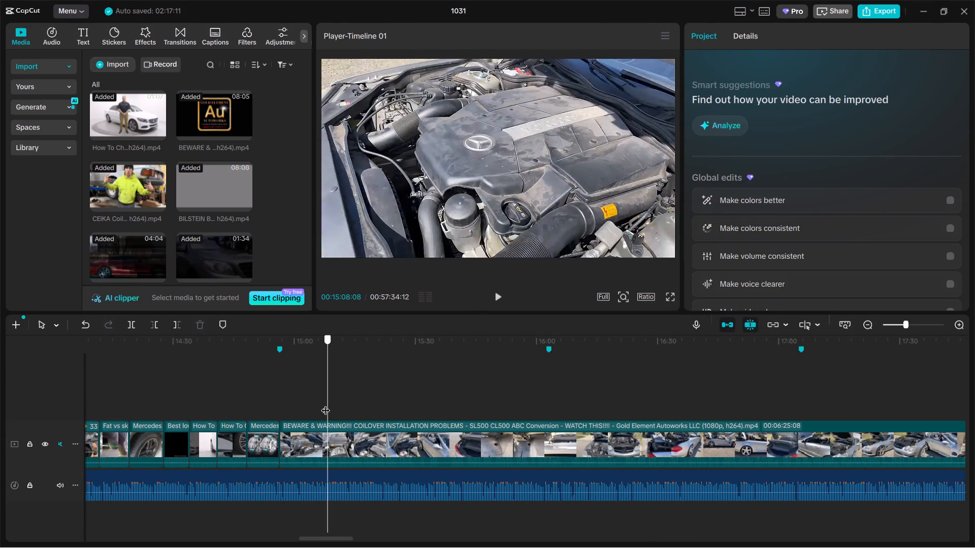
pyautogui.moveTo(326, 404); pyautogui.dragTo(322, 405)
pyautogui.click(352, 452)
pyautogui.hotkey('ctrl', 'b')
pyautogui.press('BackSpace')
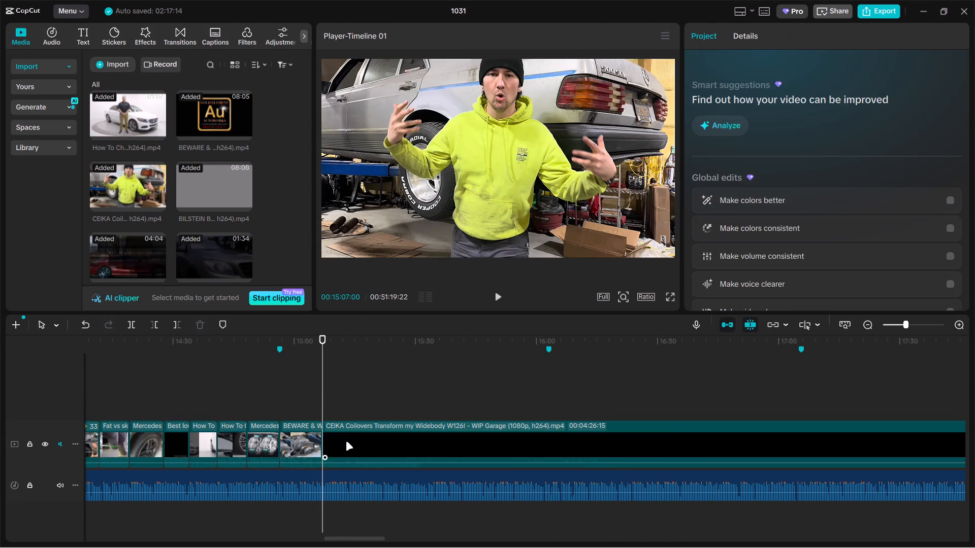
# Split the CEIKA Coilovers clip at the coilover fitting shot at 00:16:21:03 and delete the part before it.
pyautogui.moveTo(318, 395); pyautogui.dragTo(720, 402)
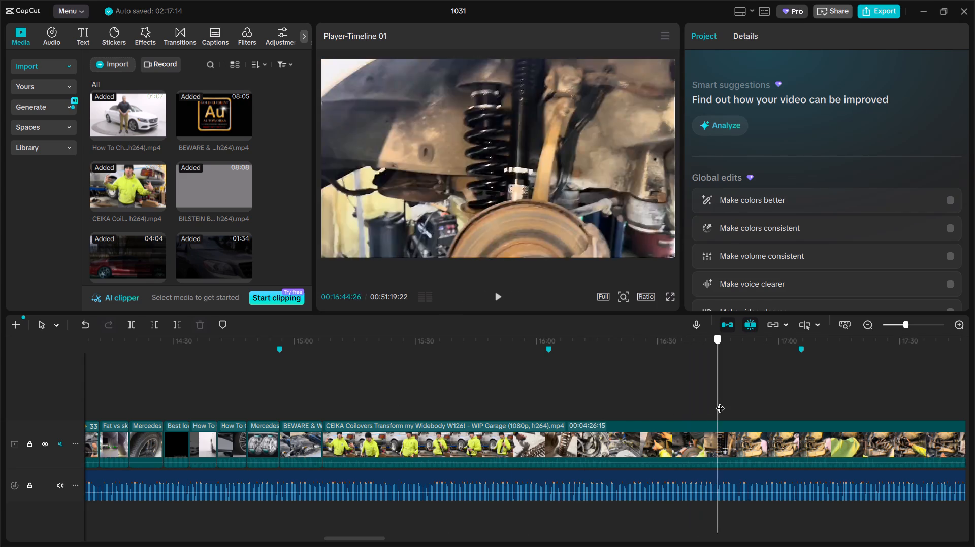
pyautogui.moveTo(720, 402); pyautogui.dragTo(614, 398)
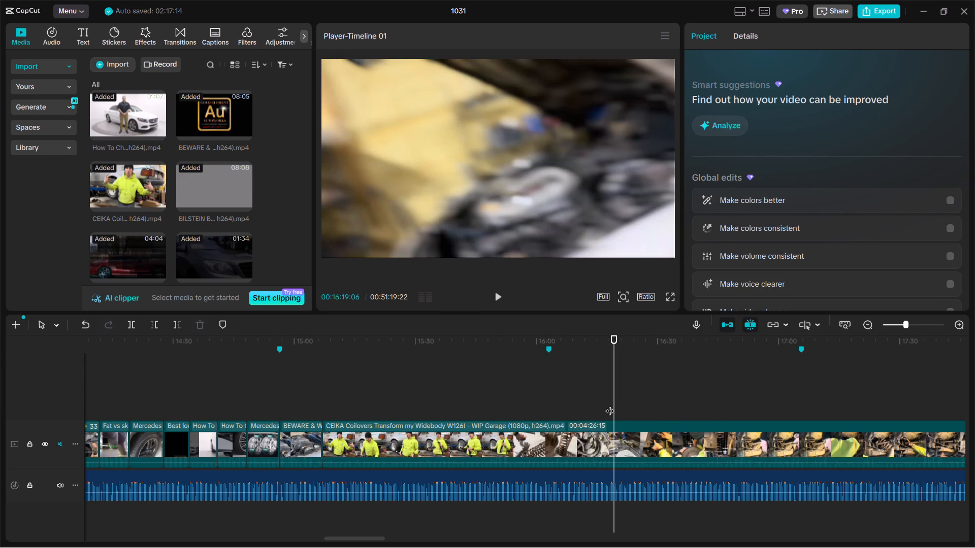
pyautogui.moveTo(610, 404); pyautogui.dragTo(622, 402)
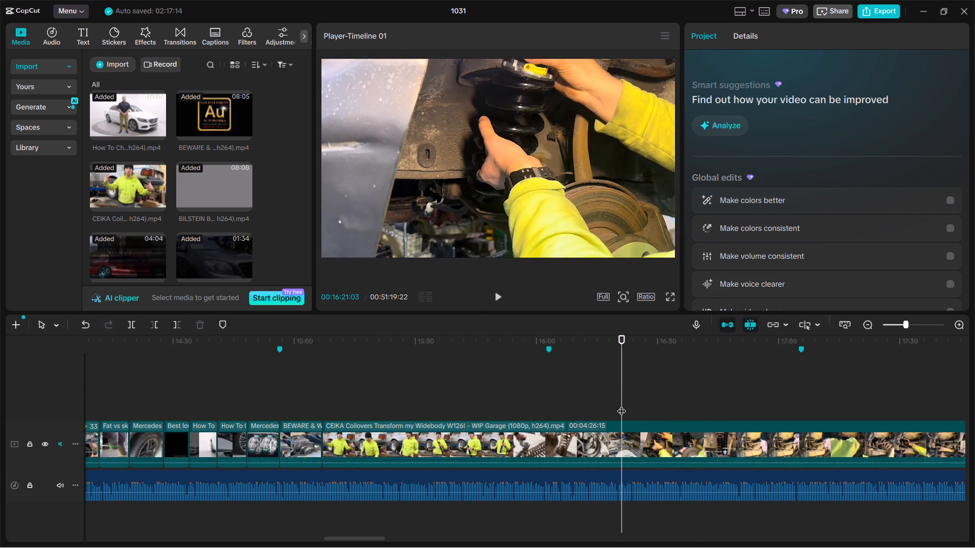
pyautogui.click(637, 444)
pyautogui.hotkey('ctrl', 'b')
pyautogui.click(568, 446)
pyautogui.press('BackSpace')
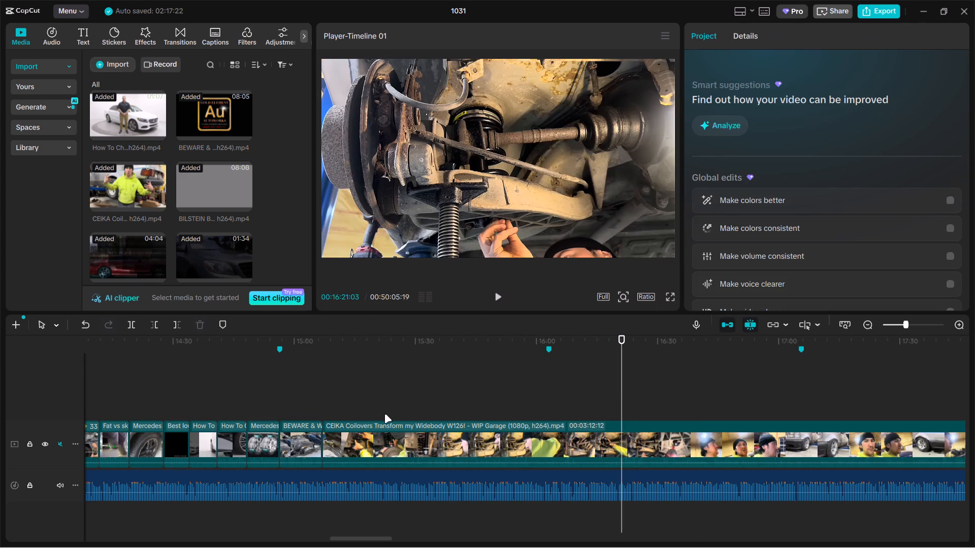
# Split the CEIKA Coilovers clip at 00:15:17:25 and delete the remainder after it.
pyautogui.click(321, 403)
pyautogui.moveTo(321, 403); pyautogui.dragTo(363, 397)
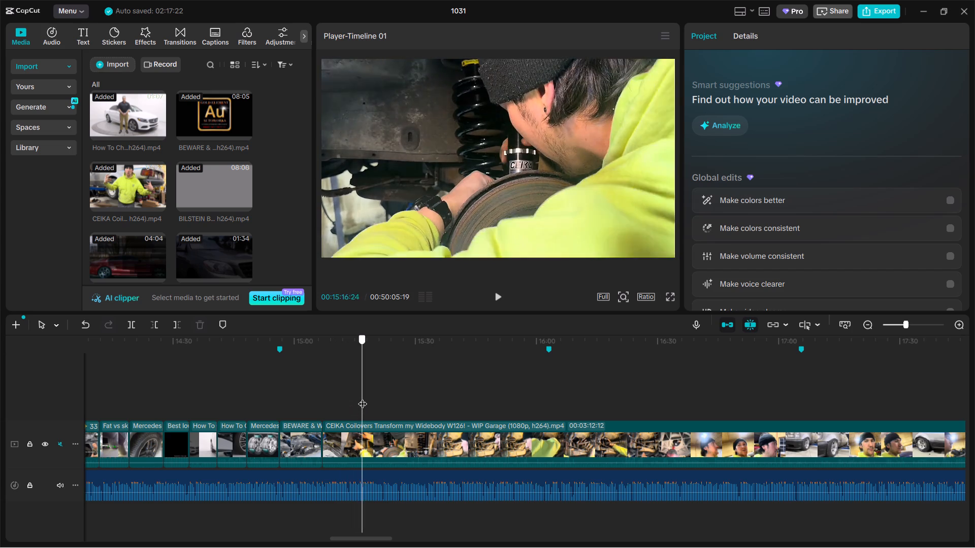
pyautogui.moveTo(363, 397); pyautogui.dragTo(366, 397)
pyautogui.click(402, 439)
pyautogui.hotkey('ctrl', 'b')
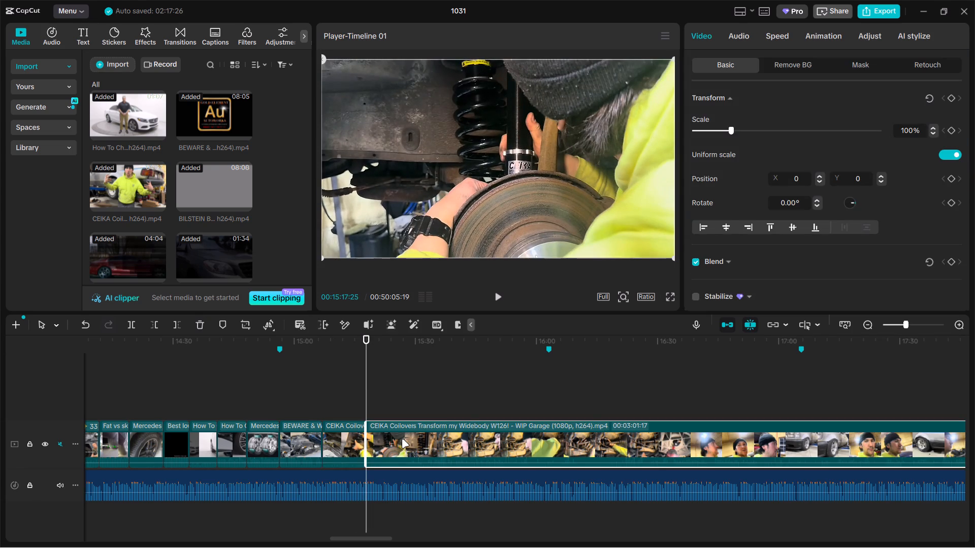
pyautogui.press('BackSpace')
# Split the BILSTEIN B4 OE Replacement clip at the wheel arch shot at 00:18:48:17 and delete the part before it.
pyautogui.moveTo(369, 396); pyautogui.dragTo(525, 403)
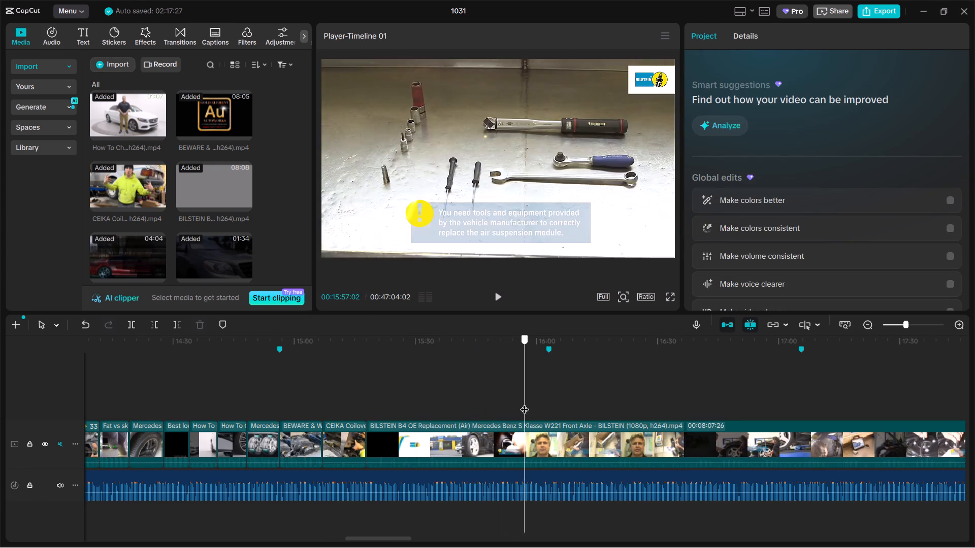
pyautogui.moveTo(525, 403); pyautogui.dragTo(690, 403)
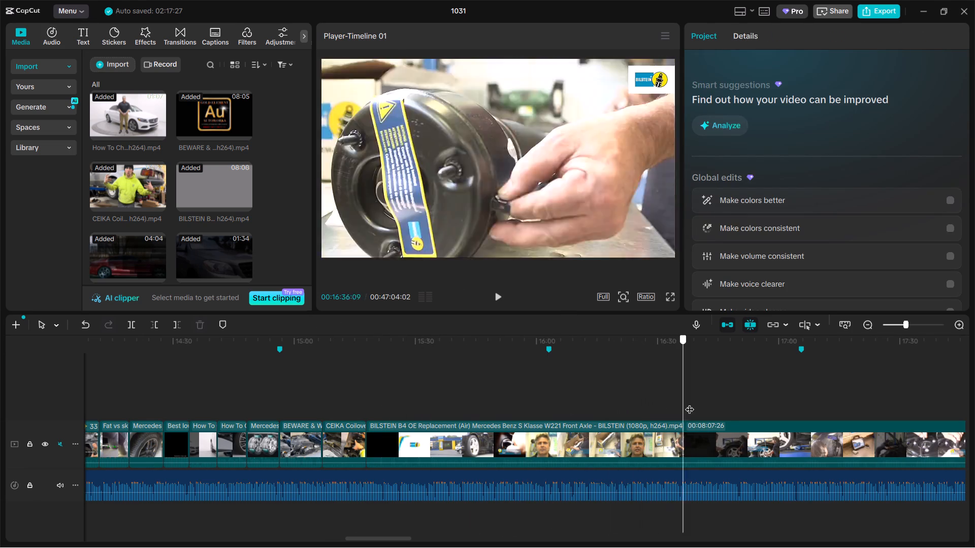
pyautogui.moveTo(690, 403); pyautogui.dragTo(710, 406)
pyautogui.click(627, 436)
pyautogui.click(584, 409)
pyautogui.moveTo(584, 409); pyautogui.dragTo(718, 410)
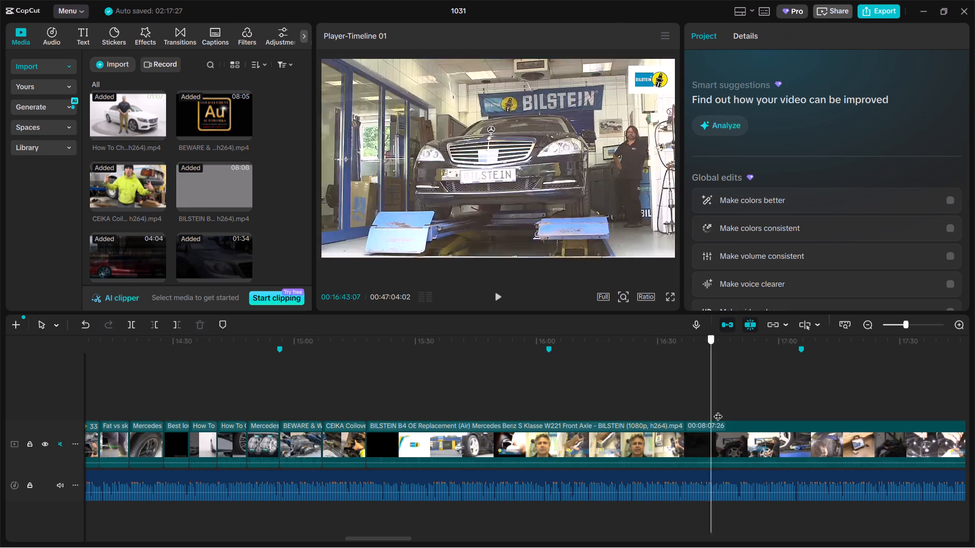
pyautogui.moveTo(718, 410); pyautogui.dragTo(732, 411)
pyautogui.moveTo(685, 436); pyautogui.dragTo(672, 434)
pyautogui.keyDown('ctrl'); pyautogui.scroll(-6, 655, 432); pyautogui.keyUp('ctrl')
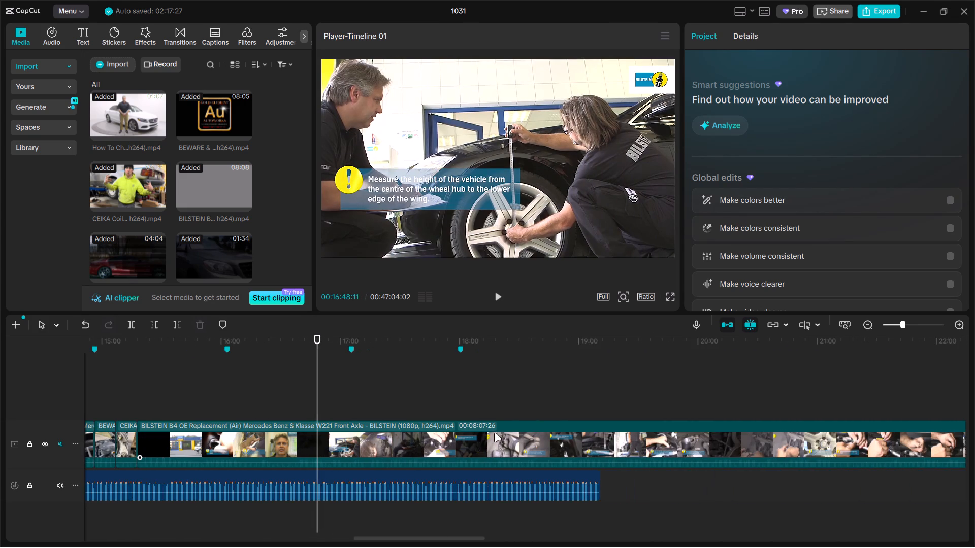
pyautogui.click(389, 430)
pyautogui.moveTo(318, 388); pyautogui.dragTo(398, 374)
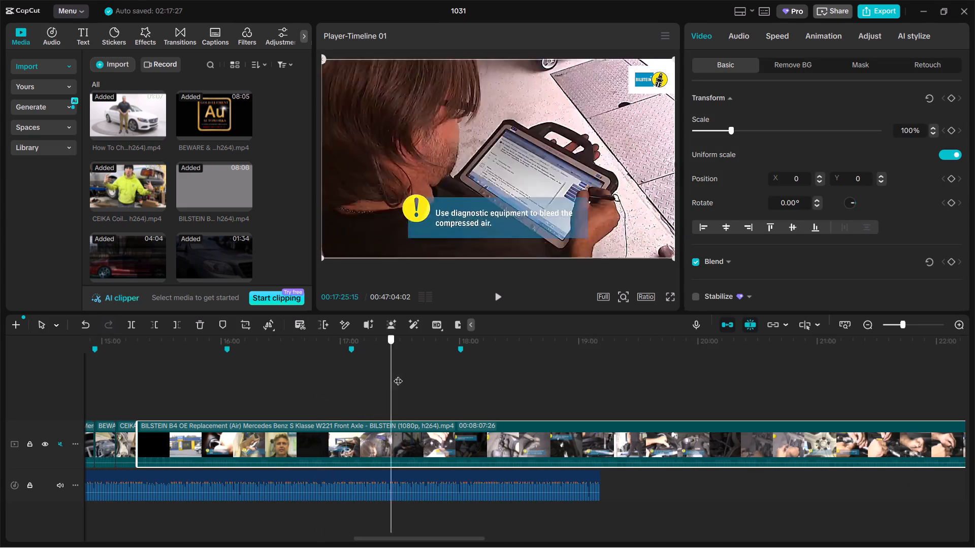
pyautogui.moveTo(398, 374); pyautogui.dragTo(537, 368)
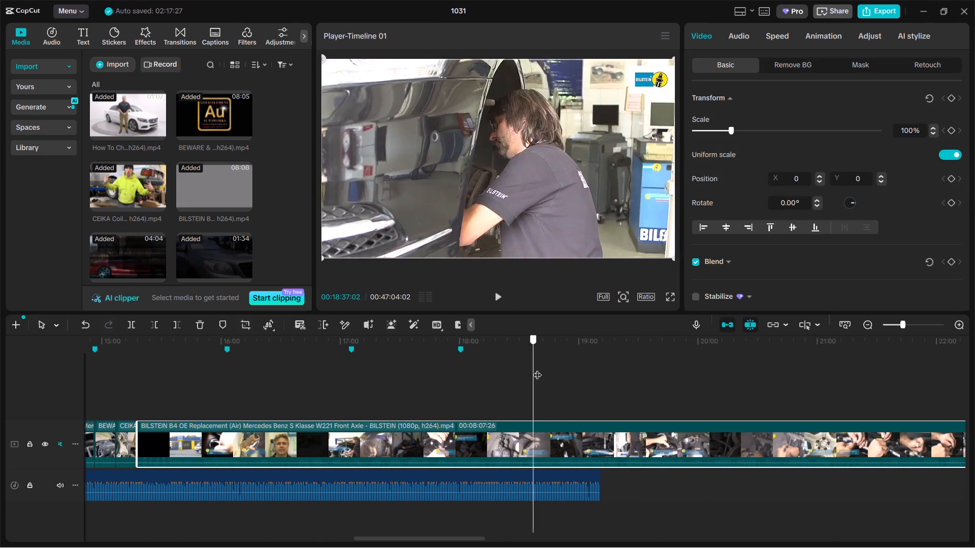
pyautogui.moveTo(537, 368); pyautogui.dragTo(567, 366)
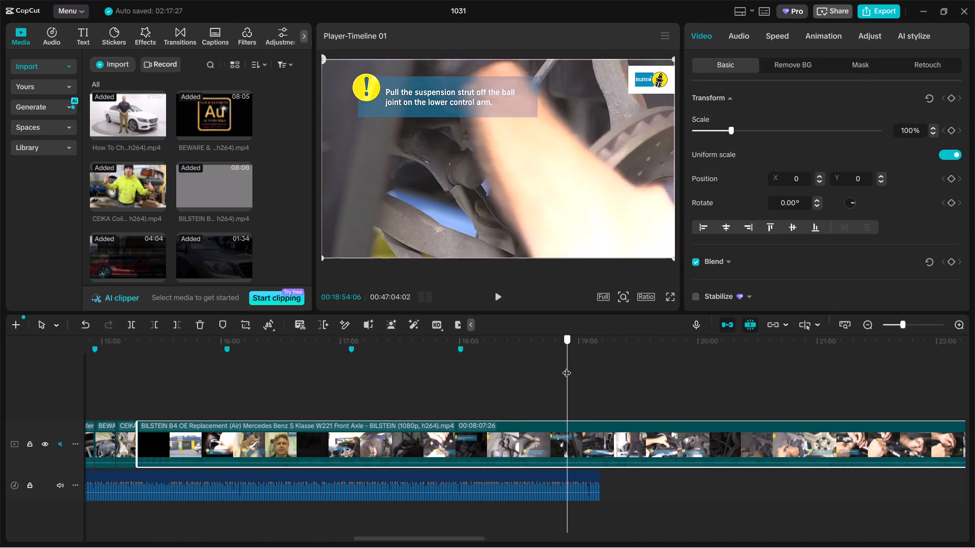
pyautogui.moveTo(567, 366); pyautogui.dragTo(559, 366)
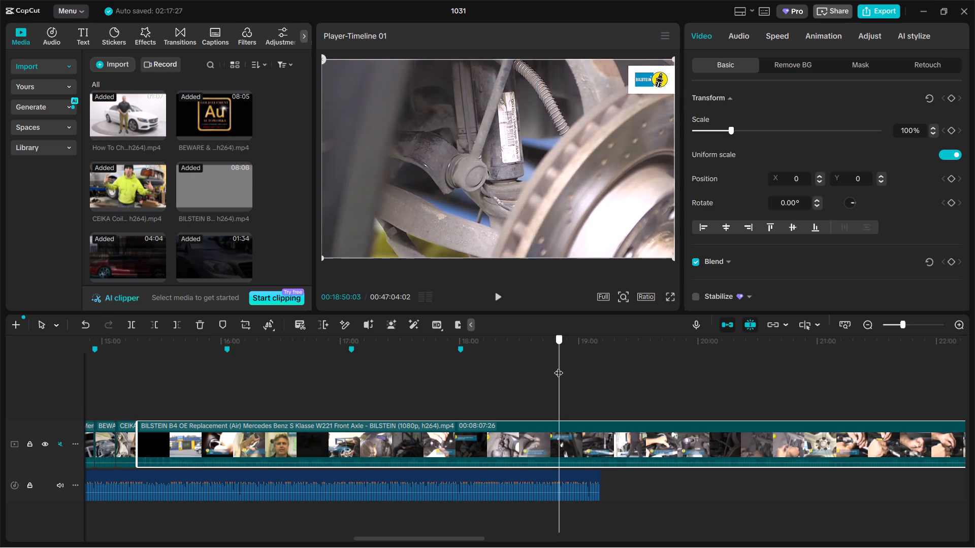
pyautogui.moveTo(559, 366); pyautogui.dragTo(556, 366)
pyautogui.hotkey('ctrl', 'b')
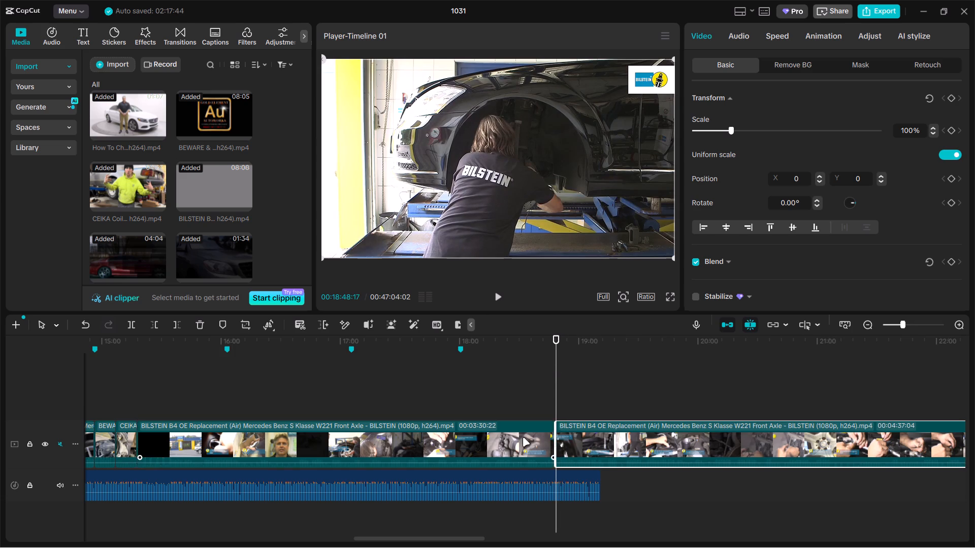
pyautogui.click(523, 437)
pyautogui.press('BackSpace')
# Split the BILSTEIN B4 OE Replacement clip at 00:15:30:01 and delete the remainder after it.
pyautogui.click(139, 402)
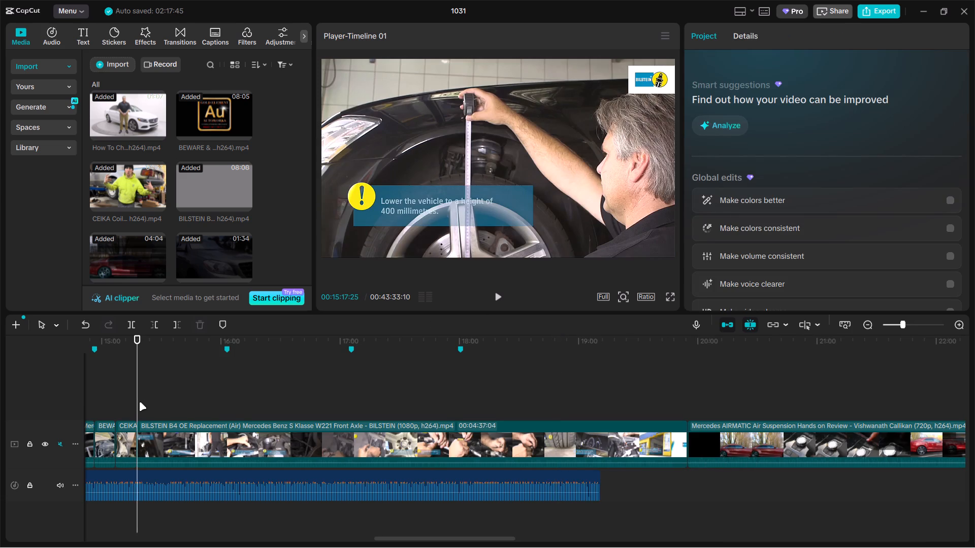
pyautogui.keyDown('ctrl'); pyautogui.scroll(5, 136, 403); pyautogui.keyUp('ctrl')
pyautogui.keyDown('ctrl'); pyautogui.moveTo(136, 403); pyautogui.dragTo(179, 398); pyautogui.keyUp('ctrl')
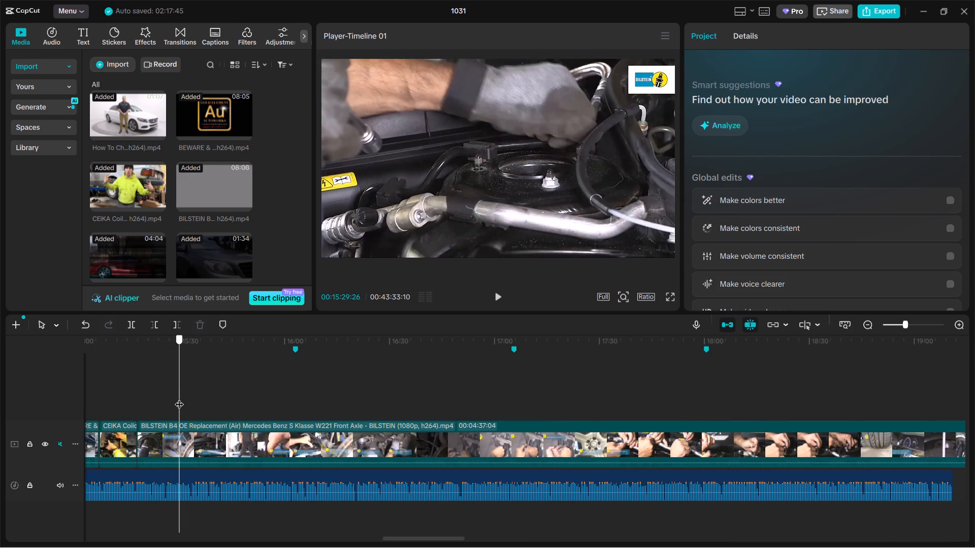
pyautogui.keyDown('ctrl'); pyautogui.moveTo(179, 398); pyautogui.dragTo(180, 398); pyautogui.keyUp('ctrl')
pyautogui.hotkey('ctrl', 'b')
pyautogui.click(235, 444)
pyautogui.press('BackSpace')
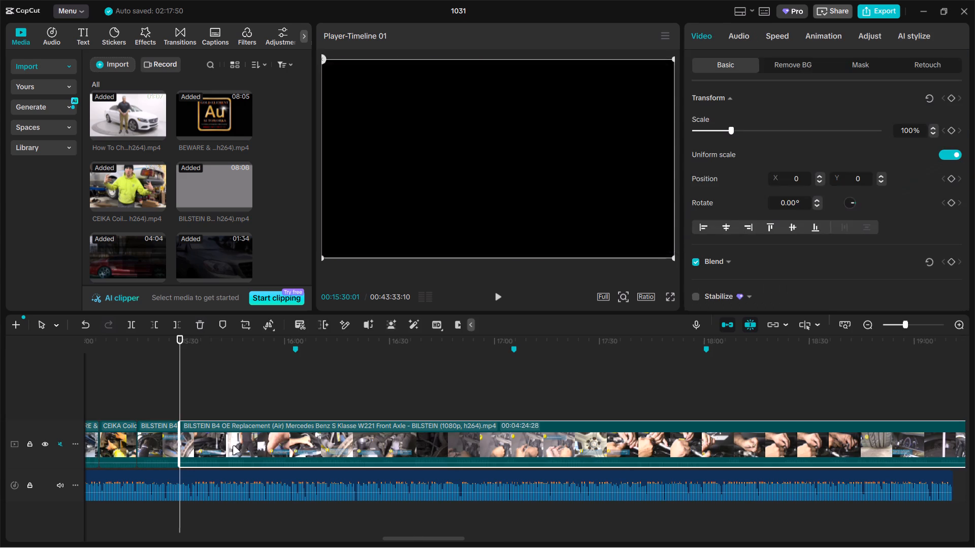
# Scale the trimmed BILSTEIN B4 OE Replacement clip to 258% to crop out the logo and caption, and check its framing.
pyautogui.click(166, 404)
pyautogui.click(469, 221)
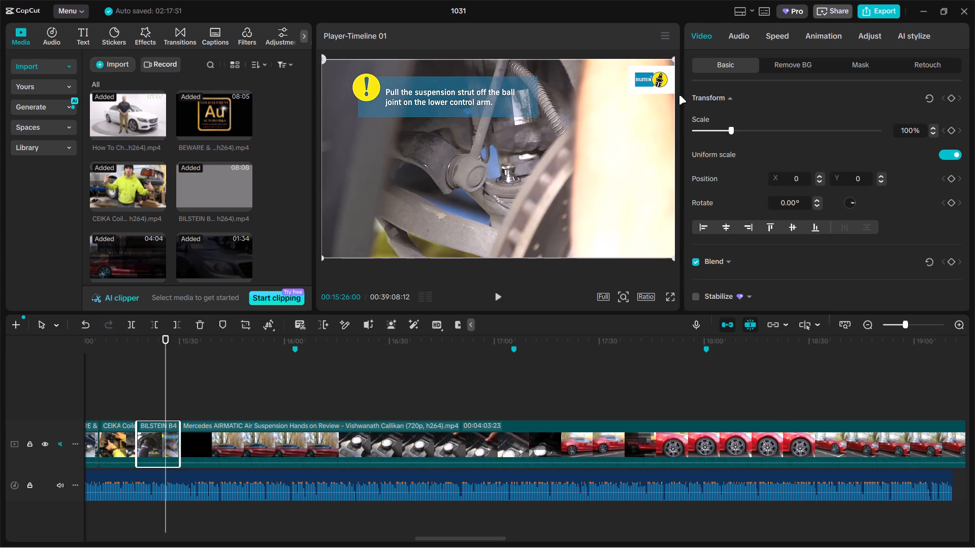
pyautogui.moveTo(731, 126); pyautogui.dragTo(790, 116)
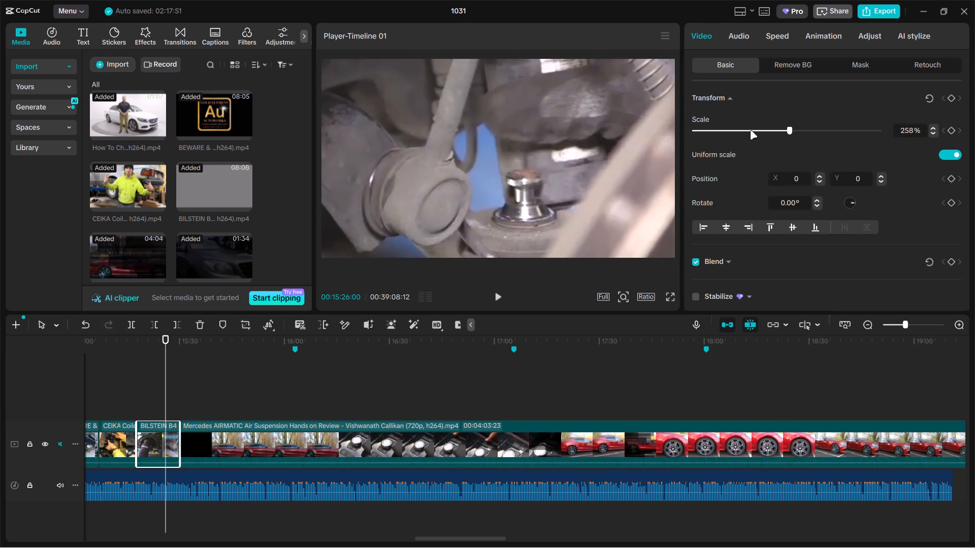
pyautogui.moveTo(164, 390); pyautogui.dragTo(137, 394)
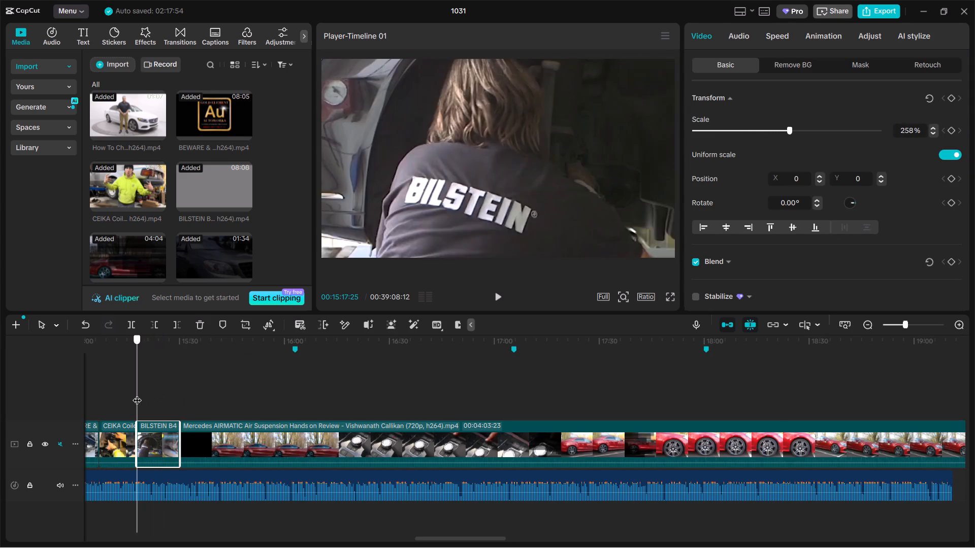
pyautogui.moveTo(137, 394); pyautogui.dragTo(169, 387)
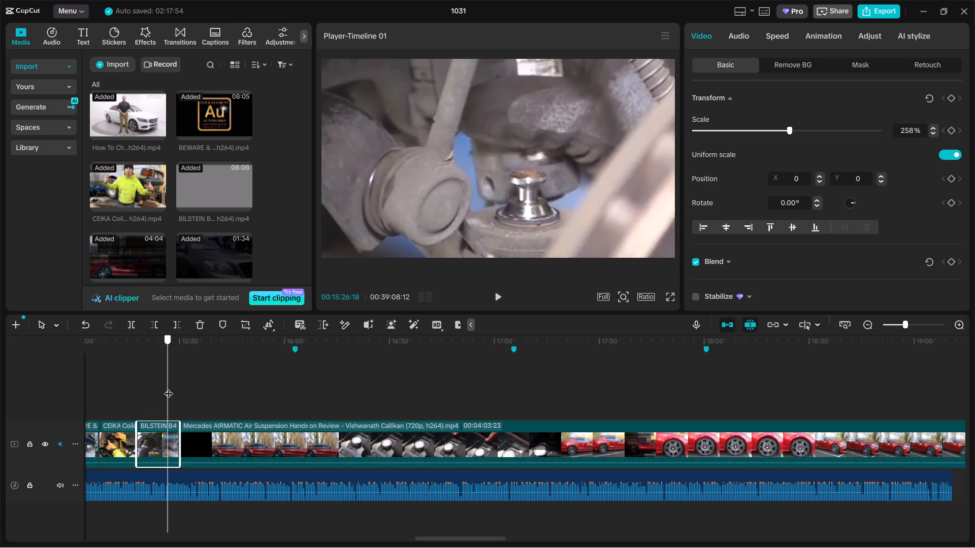
# Split the Mercedes AIRMATIC Hands on Review clip at 00:17:46:18 and delete the part before it.
pyautogui.moveTo(169, 387); pyautogui.dragTo(341, 366)
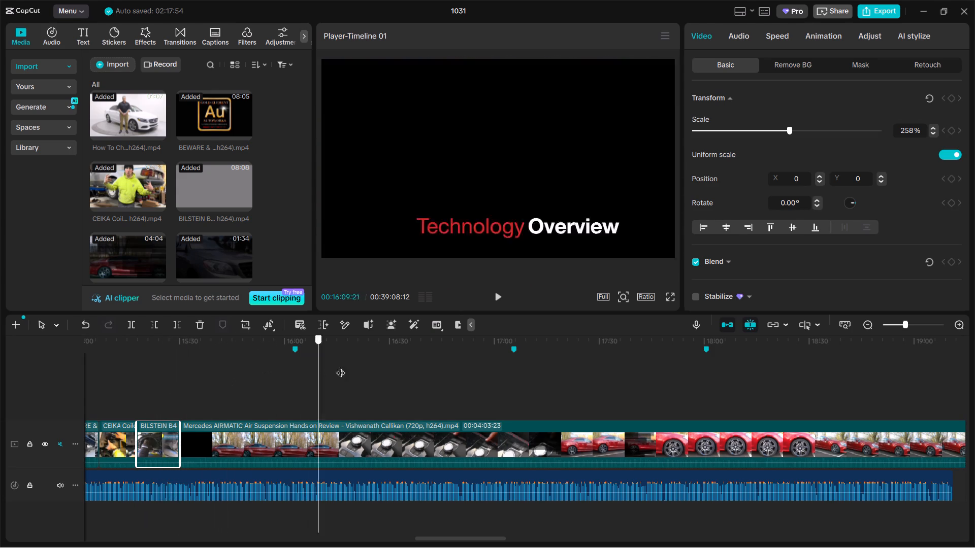
pyautogui.moveTo(341, 366); pyautogui.dragTo(420, 366)
pyautogui.click(412, 434)
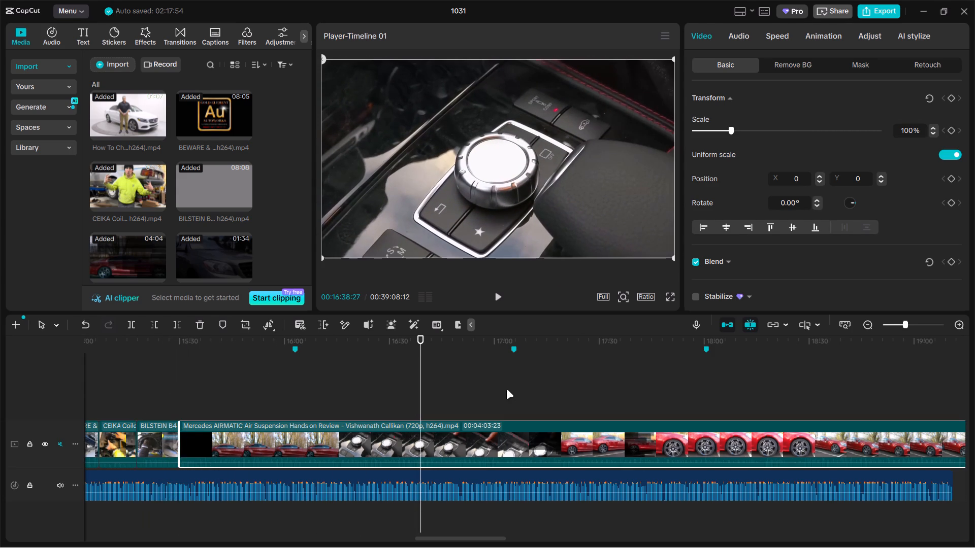
pyautogui.keyDown('ctrl'); pyautogui.scroll(-8, 504, 392); pyautogui.keyUp('ctrl')
pyautogui.click(493, 405)
pyautogui.moveTo(493, 405); pyautogui.dragTo(540, 399)
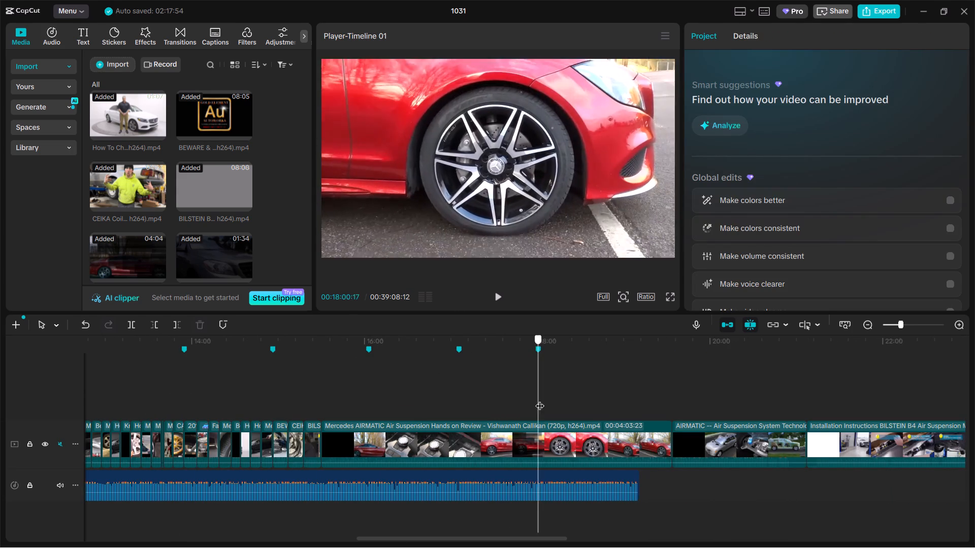
pyautogui.moveTo(540, 399); pyautogui.dragTo(518, 399)
pyautogui.click(511, 437)
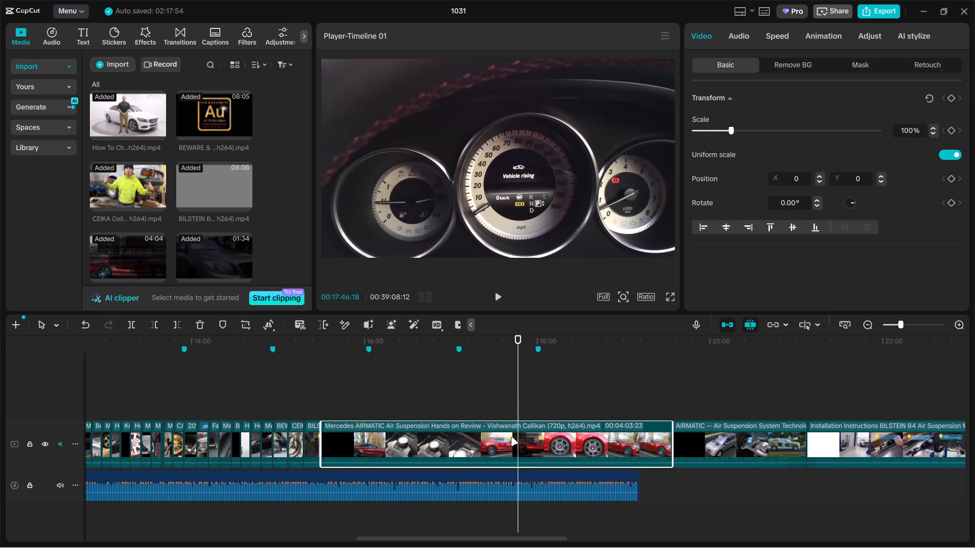
pyautogui.hotkey('ctrl', 'b')
pyautogui.click(422, 449)
pyautogui.press('BackSpace')
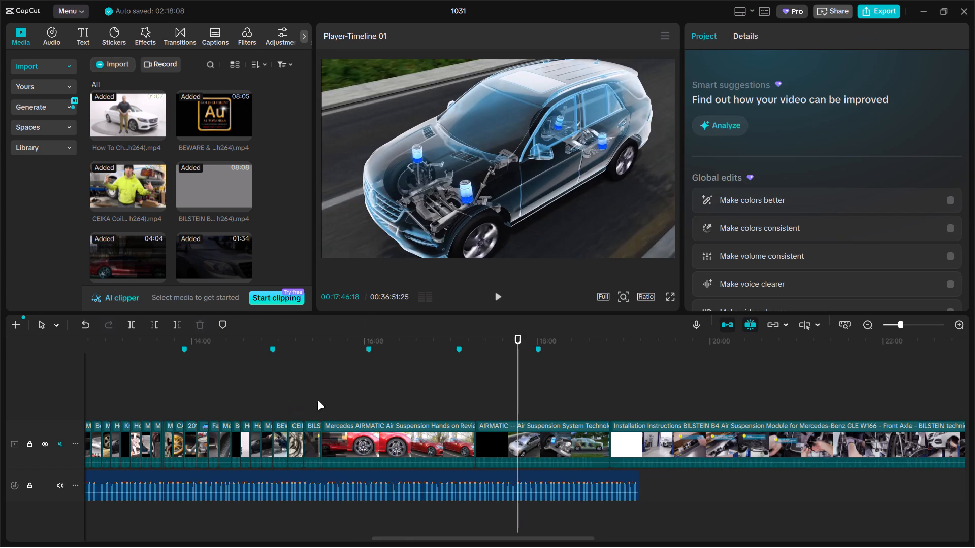
# Split the Mercedes AIRMATIC Hands on Review clip at the red car's wheel shot at 00:15:40:23 and delete the remainder.
pyautogui.click(317, 401)
pyautogui.keyDown('ctrl'); pyautogui.scroll(5, 316, 405); pyautogui.keyUp('ctrl')
pyautogui.keyDown('ctrl'); pyautogui.moveTo(316, 405); pyautogui.dragTo(354, 403); pyautogui.keyUp('ctrl')
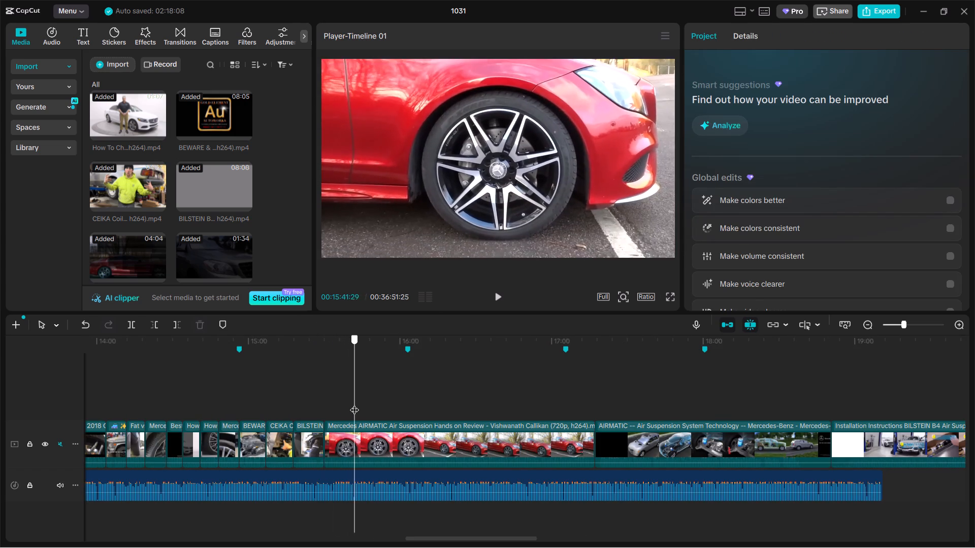
pyautogui.keyDown('ctrl'); pyautogui.moveTo(354, 403); pyautogui.dragTo(371, 407); pyautogui.keyUp('ctrl')
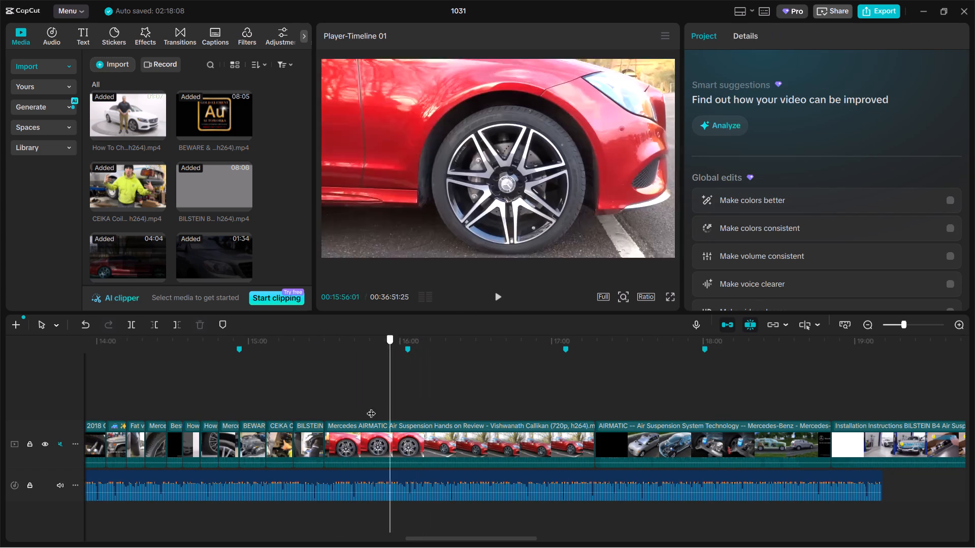
pyautogui.keyDown('ctrl'); pyautogui.moveTo(371, 407); pyautogui.dragTo(351, 405); pyautogui.keyUp('ctrl')
pyautogui.click(361, 434)
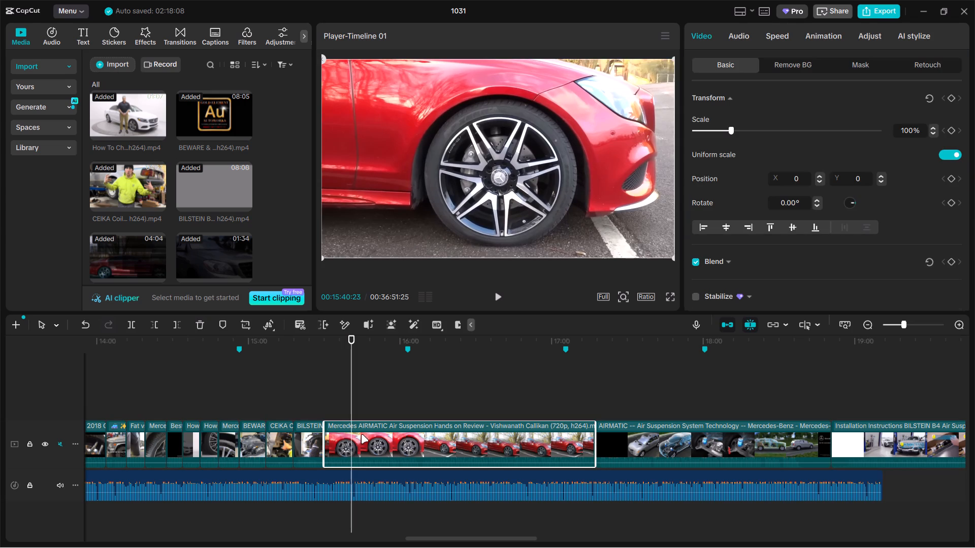
pyautogui.hotkey('ctrl', 'b')
pyautogui.press('BackSpace')
# Trim about 18 seconds off the start of the AIRMATIC Air Suspension System Technology clip, removing the black opening.
pyautogui.moveTo(351, 399); pyautogui.dragTo(413, 395)
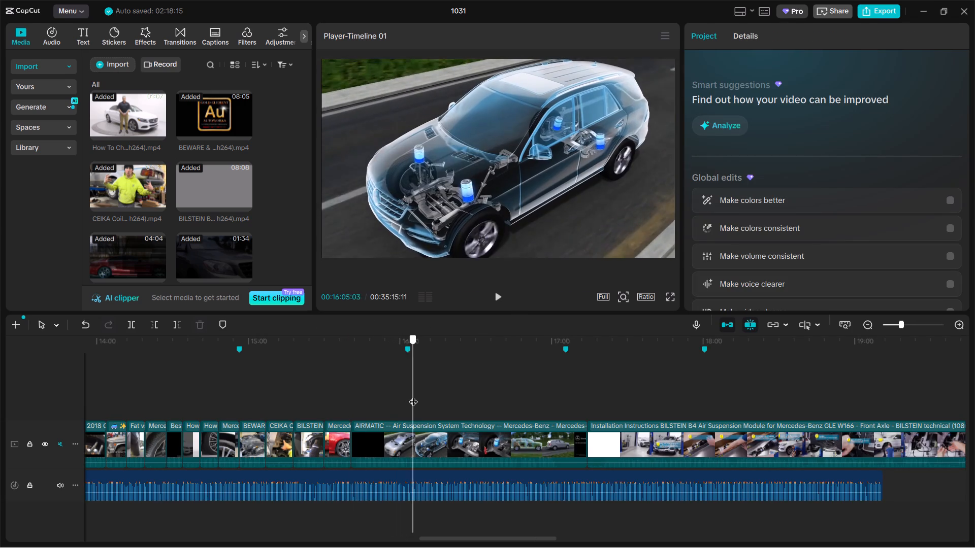
pyautogui.moveTo(413, 395); pyautogui.dragTo(409, 398)
pyautogui.click(398, 438)
pyautogui.moveTo(355, 442); pyautogui.dragTo(393, 437)
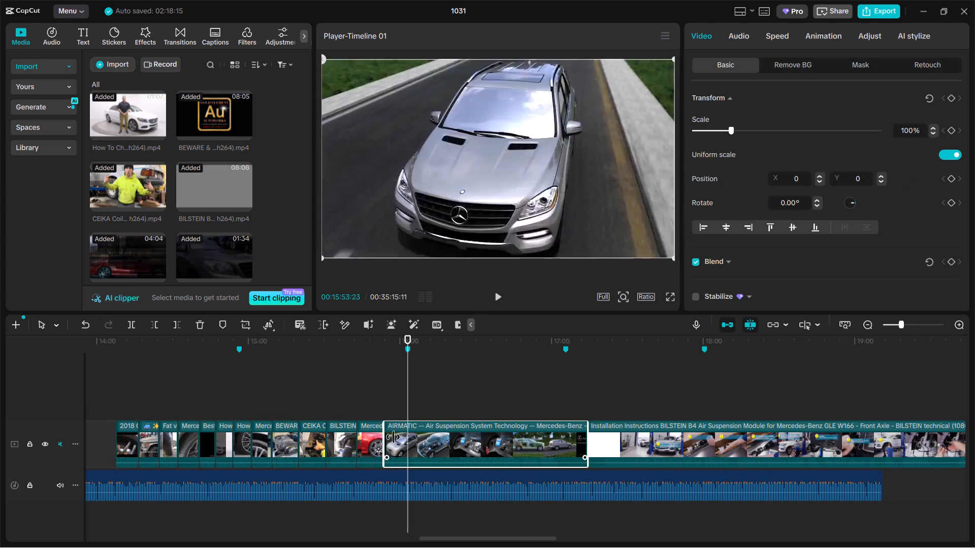
pyautogui.moveTo(393, 437); pyautogui.dragTo(400, 437)
# Split the AIRMATIC Air Suspension System Technology clip at 00:15:50:13 and delete the remainder after it.
pyautogui.click(354, 406)
pyautogui.moveTo(353, 406); pyautogui.dragTo(363, 406)
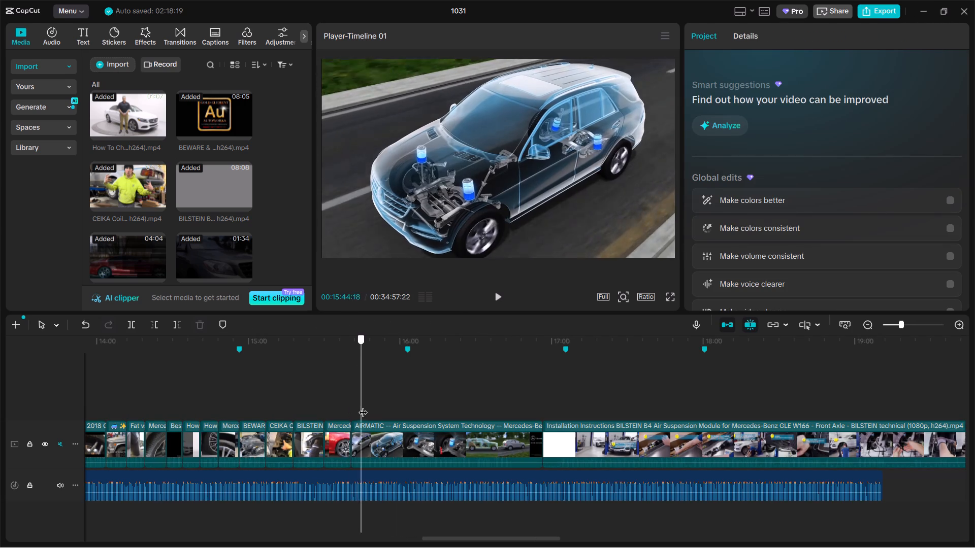
pyautogui.moveTo(363, 406); pyautogui.dragTo(376, 406)
pyautogui.hotkey('ctrl', 'b')
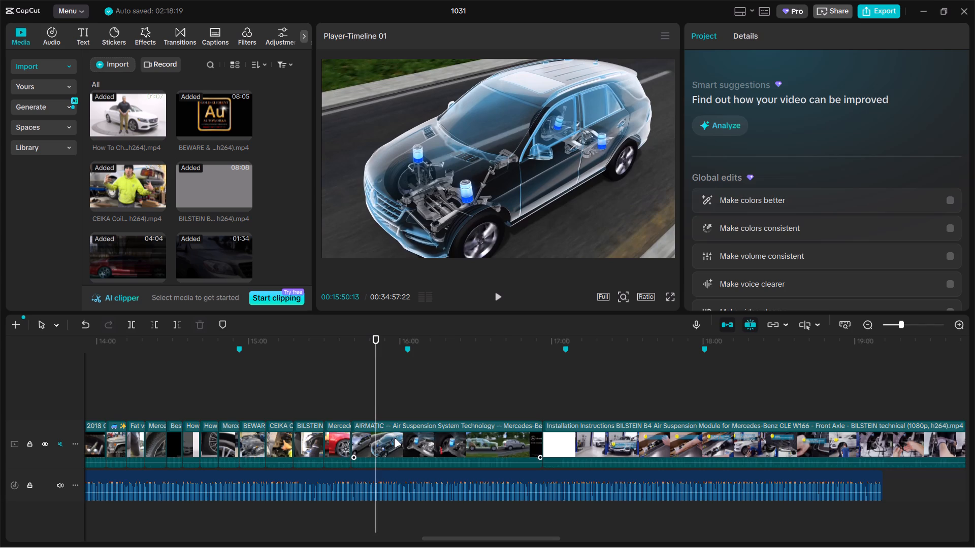
pyautogui.click(417, 448)
pyautogui.press('BackSpace')
# Skim the Installation Instructions BILSTEIN B4 Air Suspension Module clip and delete it entirely from the main track.
pyautogui.moveTo(379, 401); pyautogui.dragTo(424, 409)
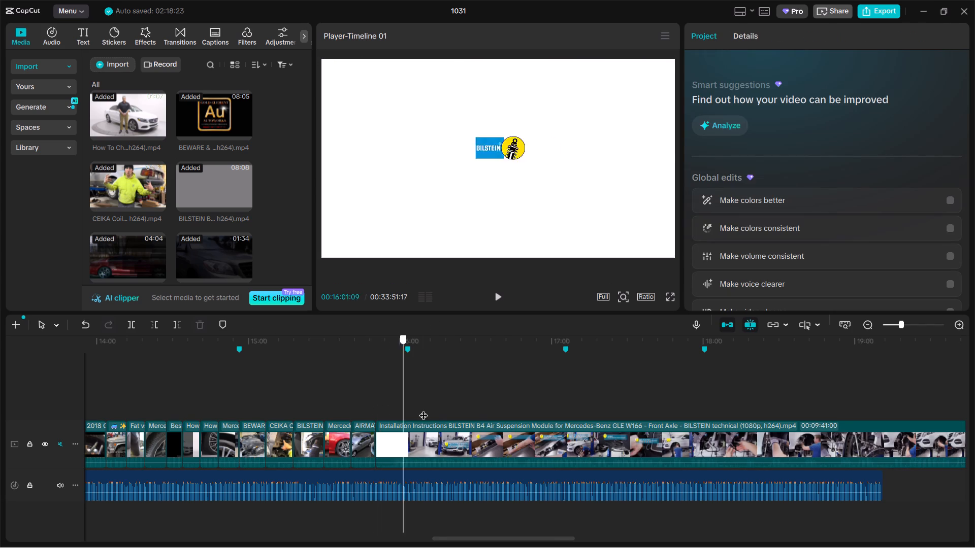
pyautogui.moveTo(424, 409); pyautogui.dragTo(594, 406)
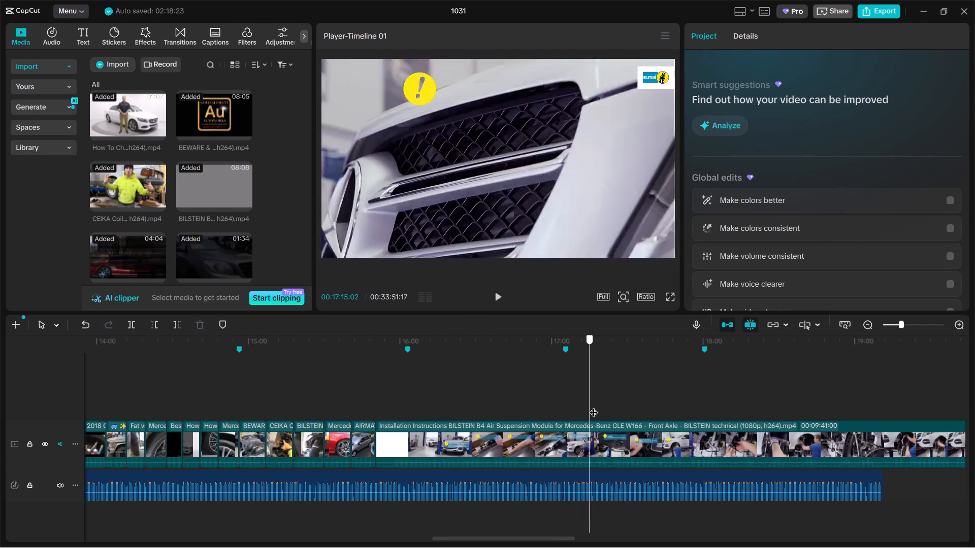
pyautogui.moveTo(594, 406); pyautogui.dragTo(765, 407)
pyautogui.click(750, 452)
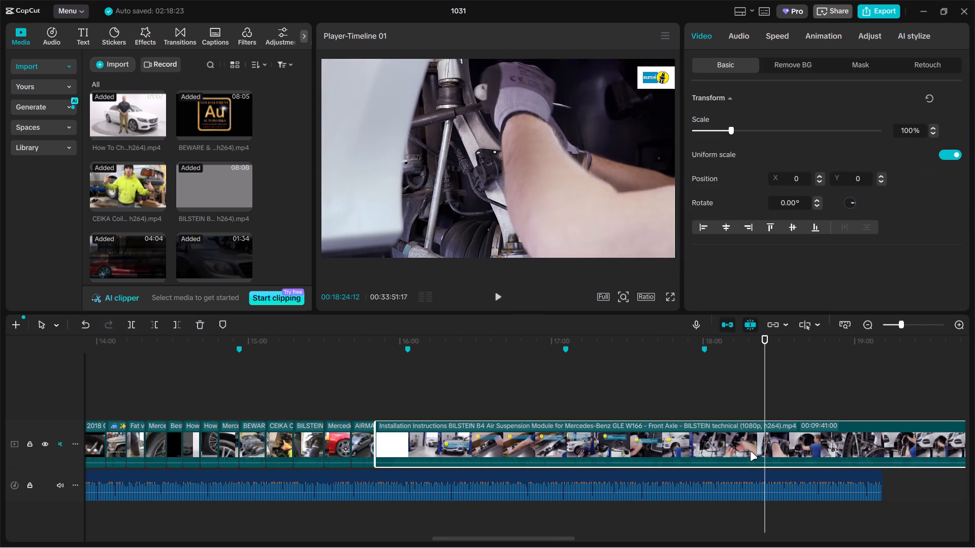
pyautogui.press('BackSpace')
# Trim about 8 seconds off the start of the How to install BC racing coilovers clip.
pyautogui.click(391, 397)
pyautogui.moveTo(391, 396); pyautogui.dragTo(409, 394)
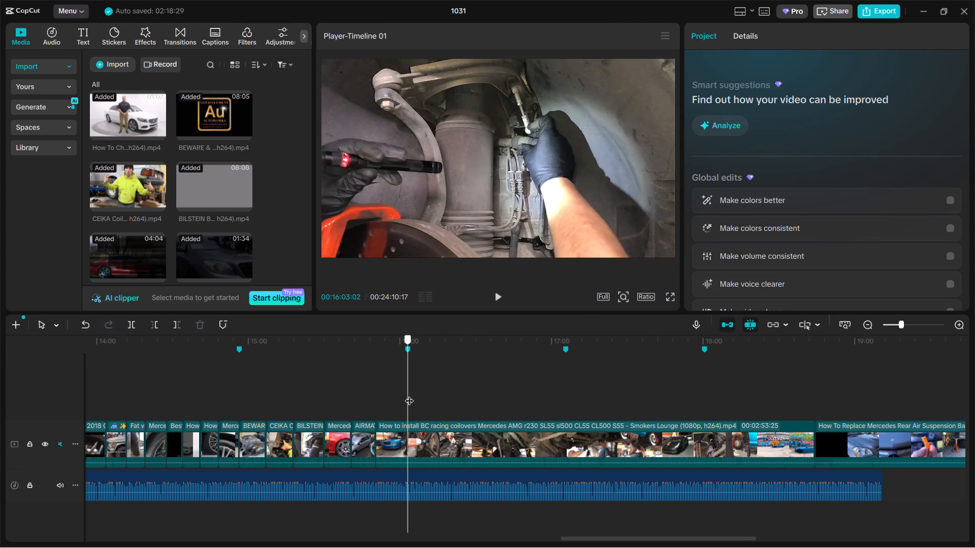
pyautogui.moveTo(409, 394); pyautogui.dragTo(404, 395)
pyautogui.click(414, 443)
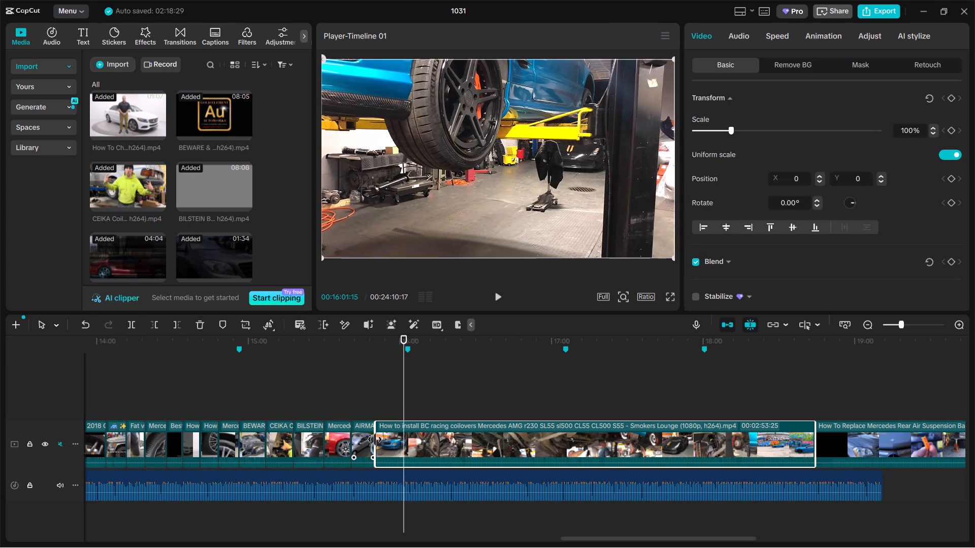
pyautogui.moveTo(375, 439); pyautogui.dragTo(398, 434)
# Split the How to install BC racing coilovers clip at 00:16:00:09 and delete the remainder after it.
pyautogui.click(376, 409)
pyautogui.moveTo(376, 409); pyautogui.dragTo(398, 407)
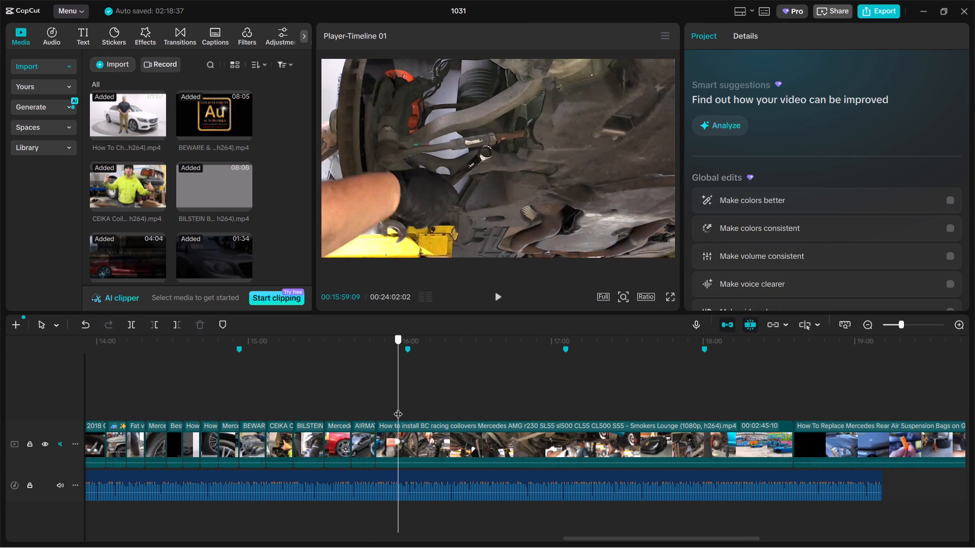
pyautogui.moveTo(398, 407); pyautogui.dragTo(401, 407)
pyautogui.click(422, 448)
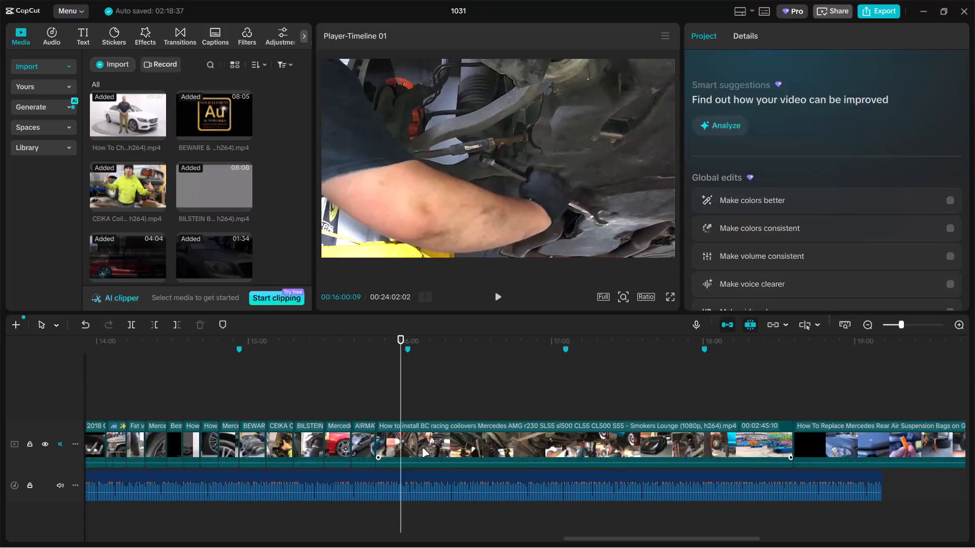
pyautogui.hotkey('ctrl', 'b')
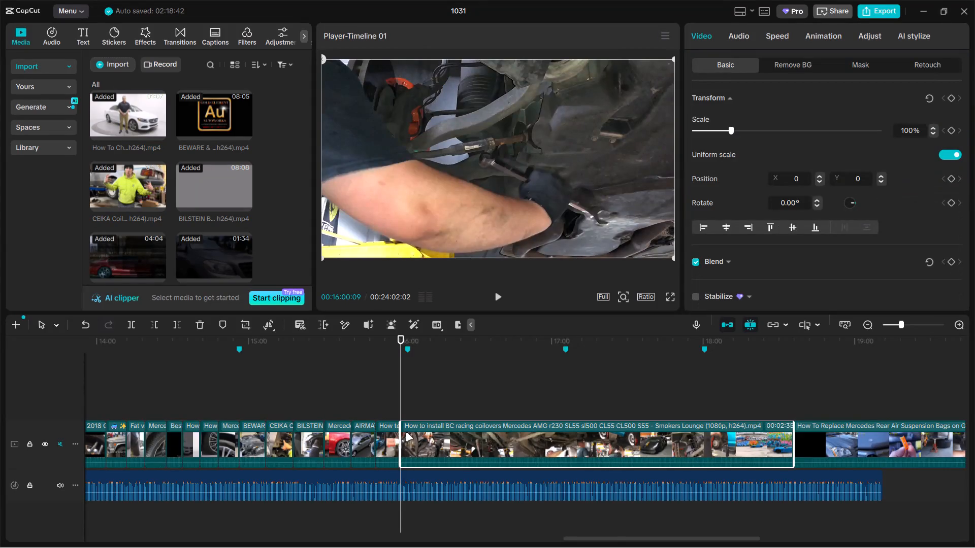
pyautogui.press('BackSpace')
# Split the How To Replace Mercedes Rear Air Suspension Bags clip at 00:16:52:04 and delete the part before it.
pyautogui.moveTo(403, 393); pyautogui.dragTo(547, 401)
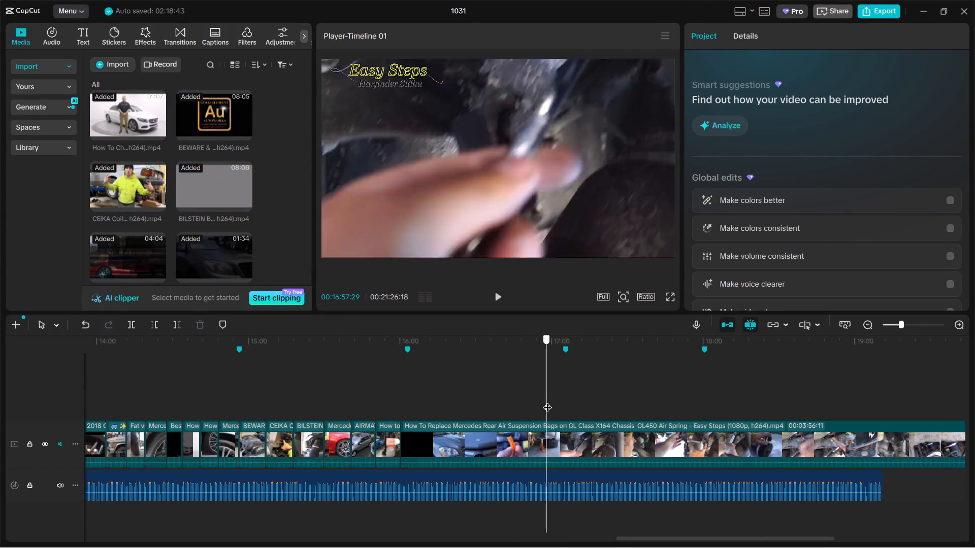
pyautogui.moveTo(547, 401); pyautogui.dragTo(532, 405)
pyautogui.click(537, 446)
pyautogui.hotkey('ctrl', 'b')
pyautogui.click(492, 452)
pyautogui.press('BackSpace')
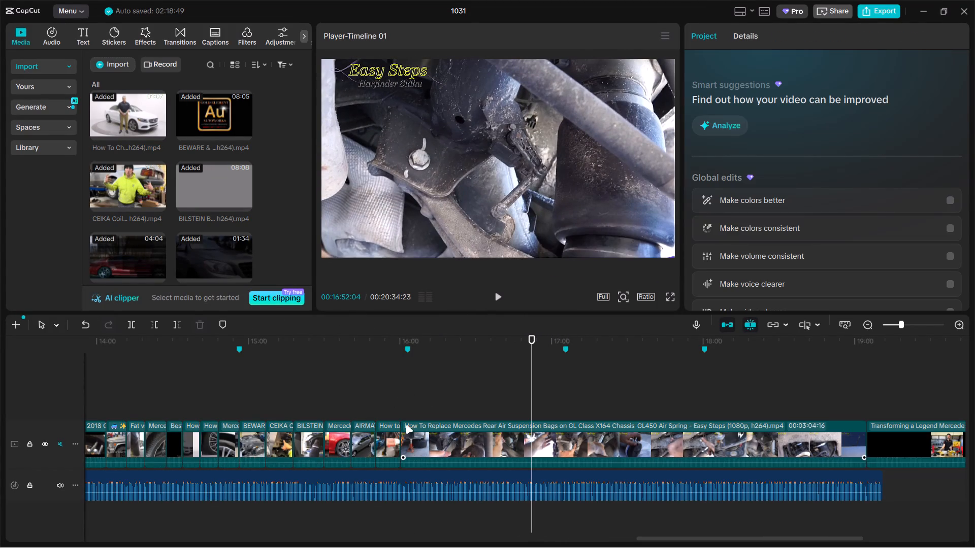
# Split the How To Replace Mercedes Rear Air Suspension Bags clip at 00:16:11:10 and delete the remainder after it.
pyautogui.click(401, 411)
pyautogui.moveTo(401, 411); pyautogui.dragTo(428, 405)
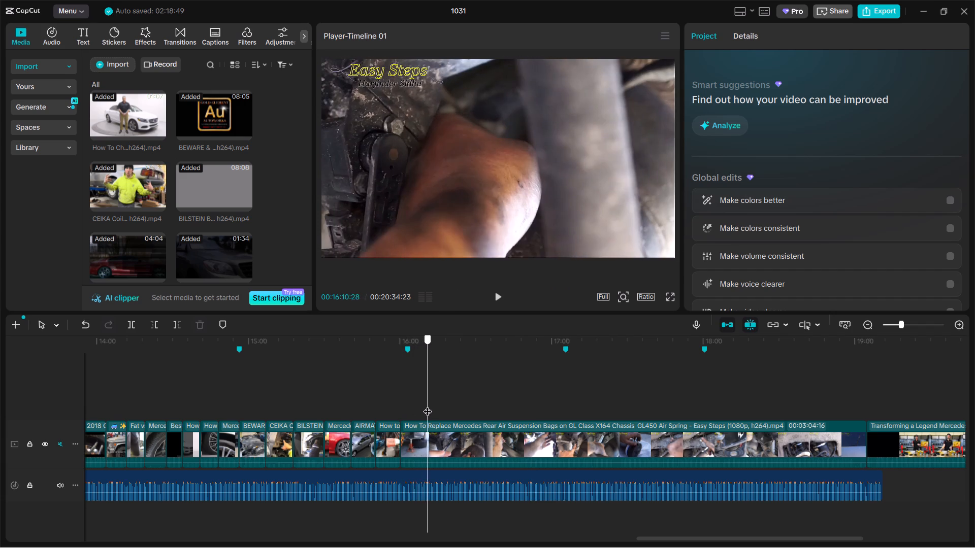
pyautogui.moveTo(428, 405); pyautogui.dragTo(429, 405)
pyautogui.click(440, 430)
pyautogui.hotkey('ctrl', 'b')
pyautogui.press('BackSpace')
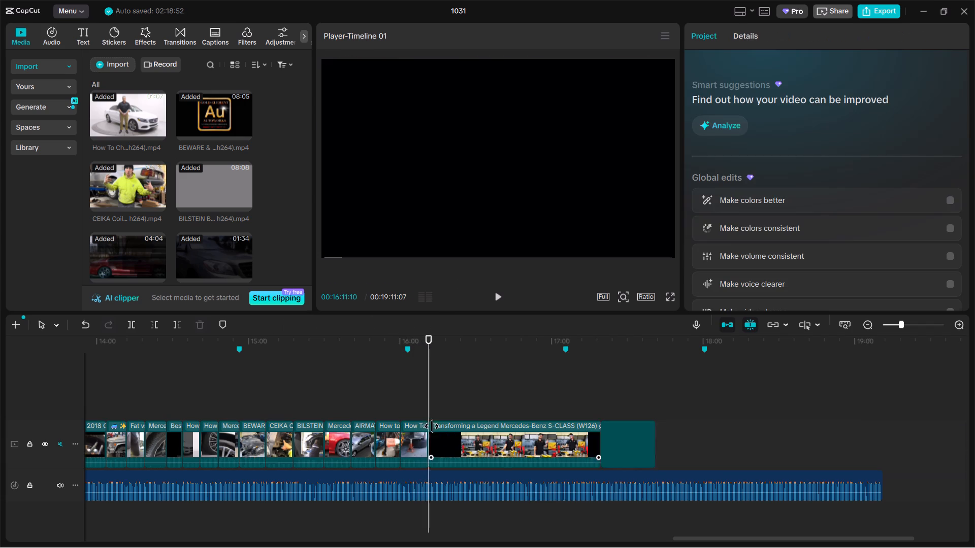
# Scale the How To Replace Mercedes Rear Air Suspension Bags clip up to 146%, pushing its corner watermark out of frame.
pyautogui.click(415, 407)
pyautogui.click(450, 215)
pyautogui.moveTo(733, 134); pyautogui.dragTo(748, 127)
# Skim the Transforming a Legend Mercedes-Benz S-CLASS clip, split it at 00:16:50:28 and delete the part before it.
pyautogui.click(463, 393)
pyautogui.moveTo(463, 394); pyautogui.dragTo(471, 394)
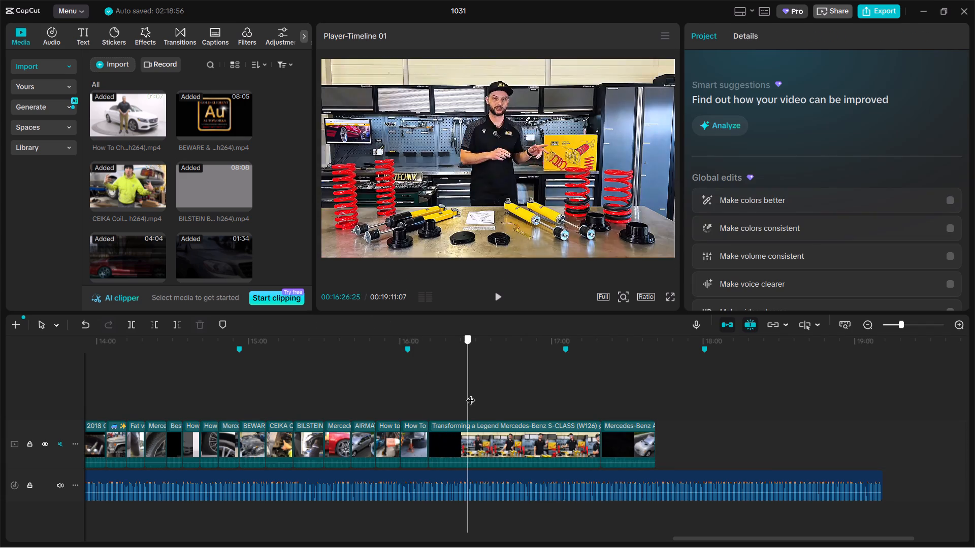
pyautogui.moveTo(471, 394); pyautogui.dragTo(545, 379)
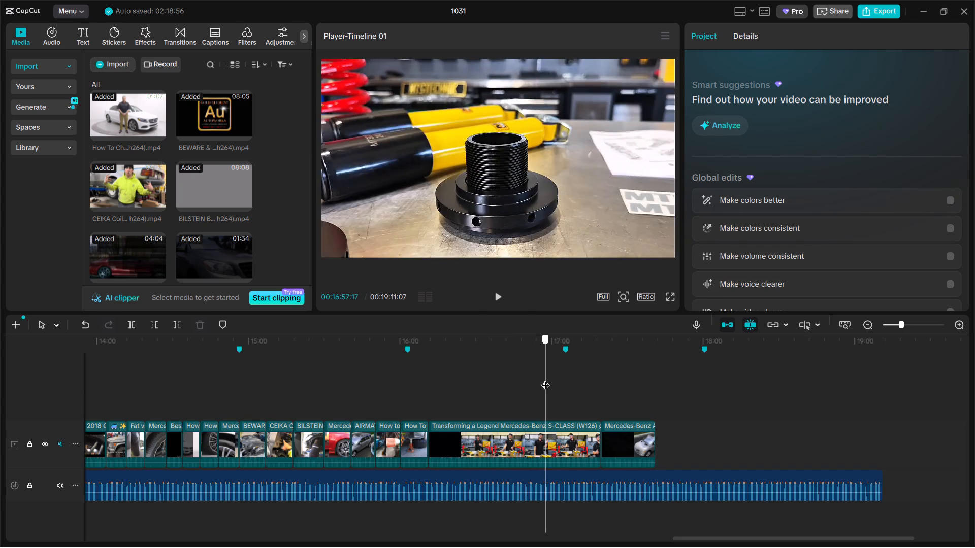
pyautogui.moveTo(545, 379); pyautogui.dragTo(529, 382)
pyautogui.click(524, 424)
pyautogui.hotkey('ctrl', 'b')
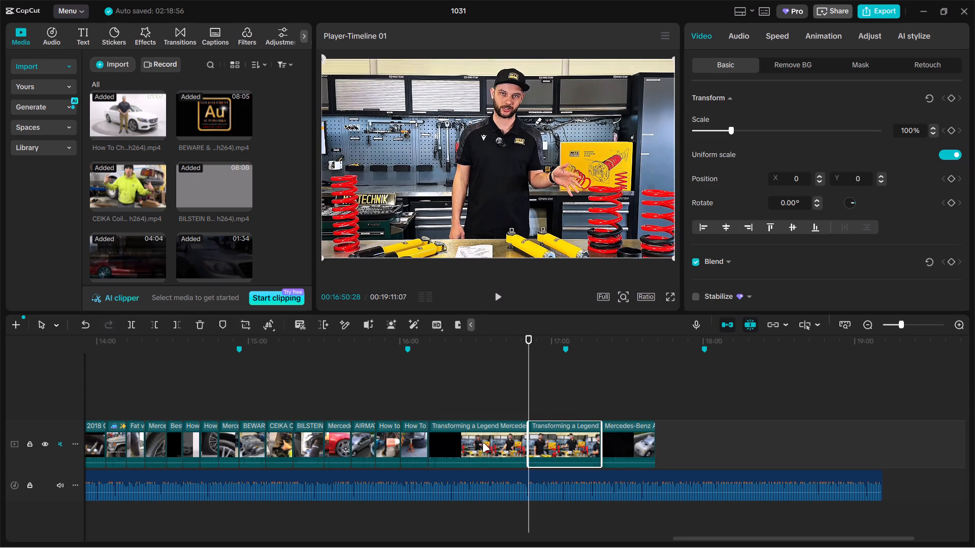
pyautogui.click(482, 443)
pyautogui.press('BackSpace')
# Split the Transforming a Legend clip at 00:16:22:18 and delete the remainder after it.
pyautogui.click(448, 401)
pyautogui.moveTo(448, 401); pyautogui.dragTo(457, 398)
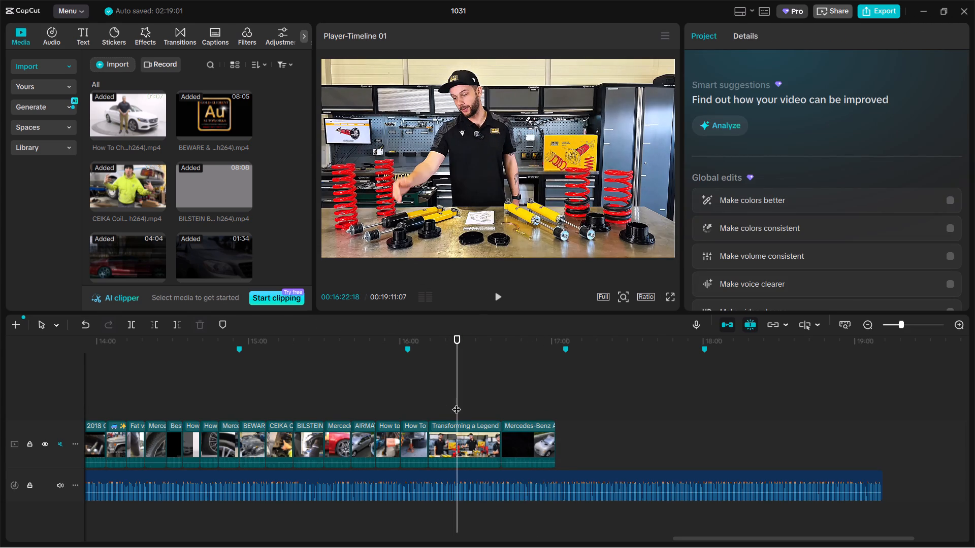
pyautogui.click(460, 442)
pyautogui.hotkey('ctrl', 'b')
pyautogui.press('BackSpace')
# Scale the Transforming a Legend clip to 184% and reposition it vertically to Y 906, framing the suspension parts on the table.
pyautogui.click(436, 412)
pyautogui.click(481, 249)
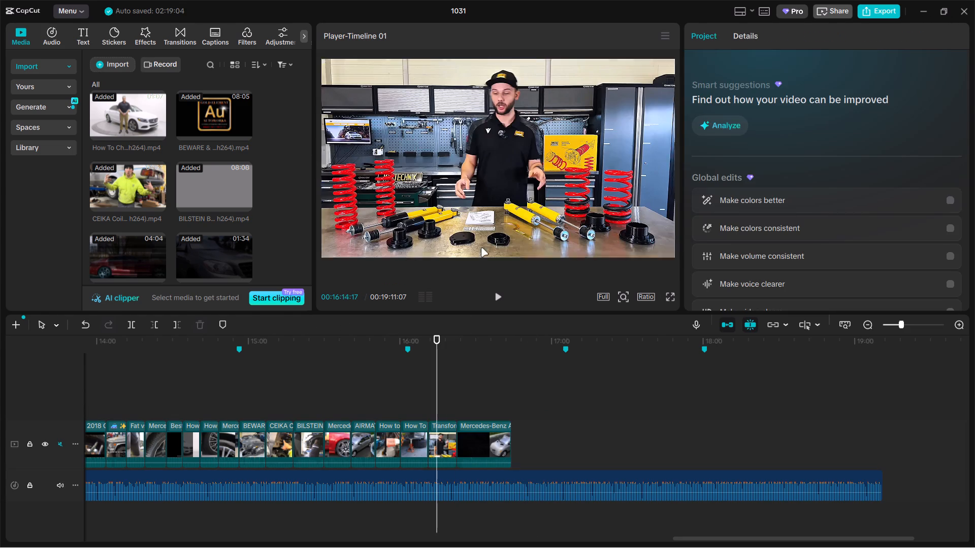
pyautogui.moveTo(734, 130); pyautogui.dragTo(762, 127)
pyautogui.moveTo(596, 175); pyautogui.dragTo(586, 85)
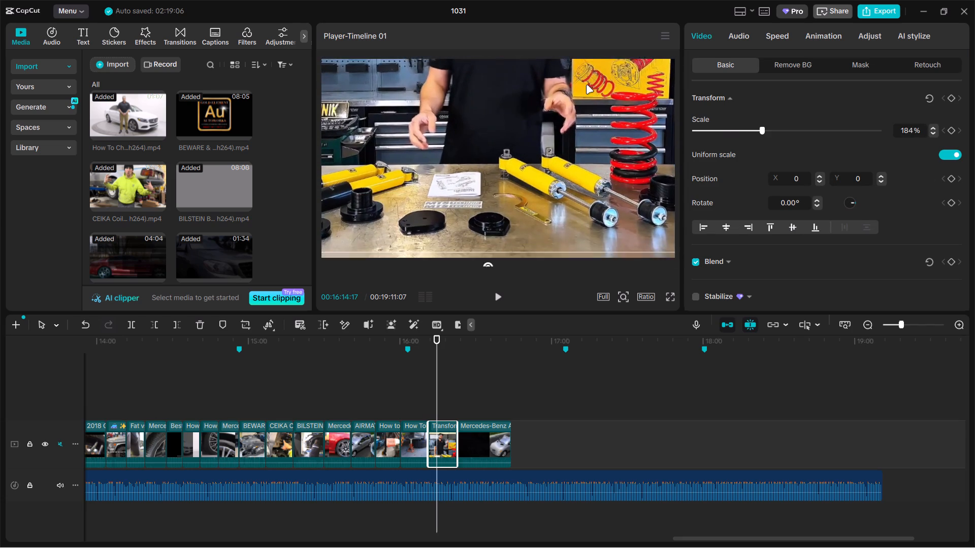
pyautogui.moveTo(586, 85); pyautogui.dragTo(594, 92)
# Skim the last Mercedes-Benz clip on the main track and delete it entirely.
pyautogui.click(469, 401)
pyautogui.moveTo(469, 401); pyautogui.dragTo(477, 400)
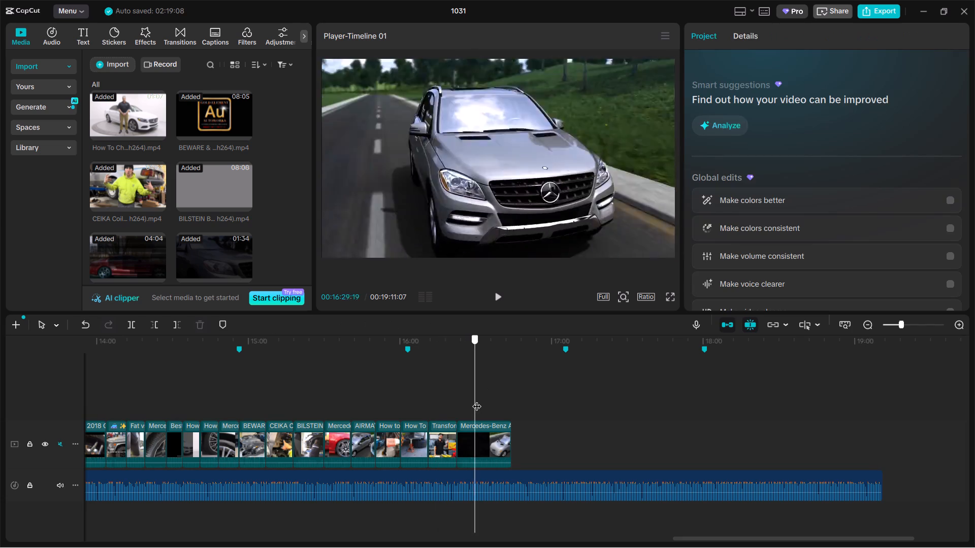
pyautogui.moveTo(477, 400); pyautogui.dragTo(492, 395)
pyautogui.click(482, 437)
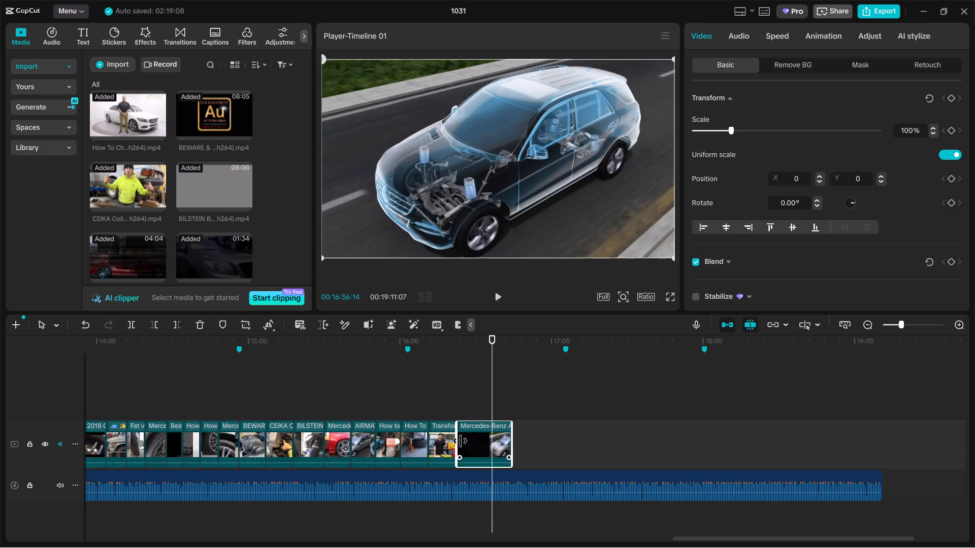
pyautogui.moveTo(459, 440); pyautogui.dragTo(481, 439)
pyautogui.press('BackSpace')
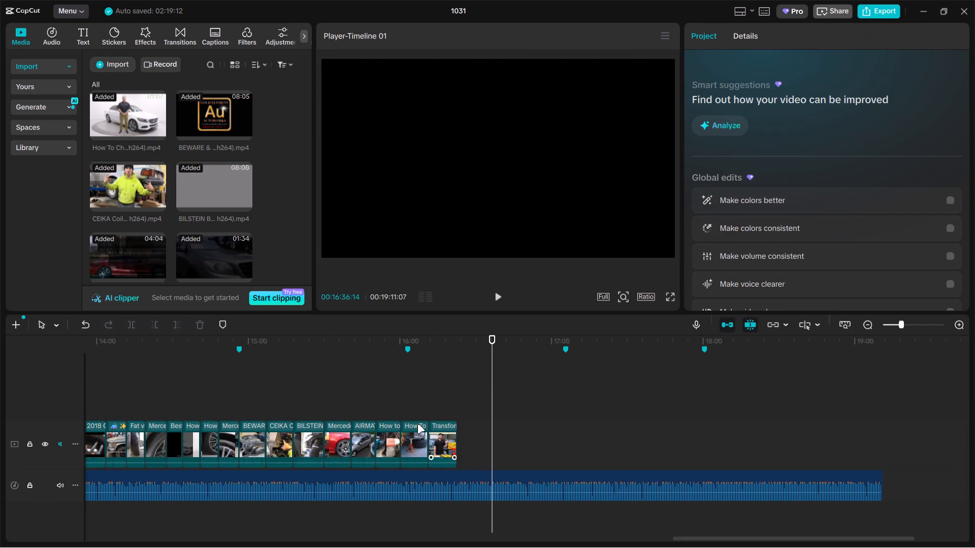
# Shorten the BEWARE, CEIKA, BILSTEIN and Mercedes AIRMATIC clips together by about 2 seconds each from their ends.
pyautogui.moveTo(255, 403); pyautogui.dragTo(346, 434)
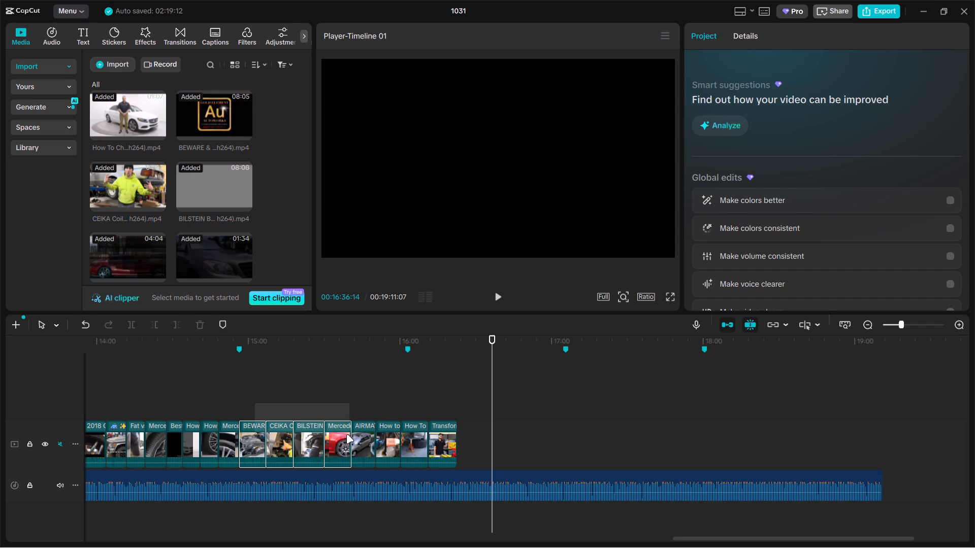
pyautogui.moveTo(346, 434); pyautogui.dragTo(340, 434)
pyautogui.moveTo(351, 434); pyautogui.dragTo(343, 434)
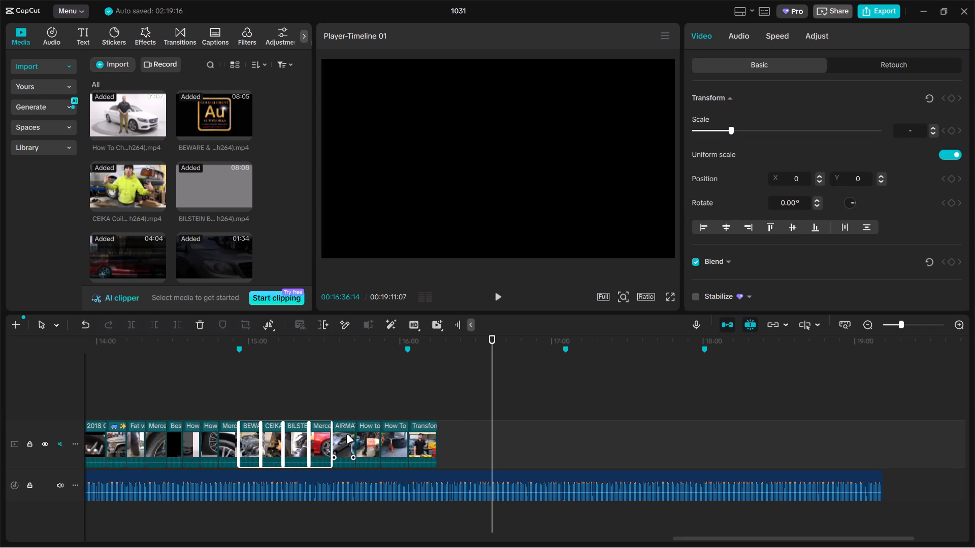
# Trim about 2 seconds off the end of the How To Replace Mercedes Rear Air Suspension Bags clip.
pyautogui.keyDown('ctrl'); pyautogui.scroll(5, 346, 434); pyautogui.keyUp('ctrl')
pyautogui.click(203, 407)
pyautogui.moveTo(198, 407); pyautogui.dragTo(95, 409)
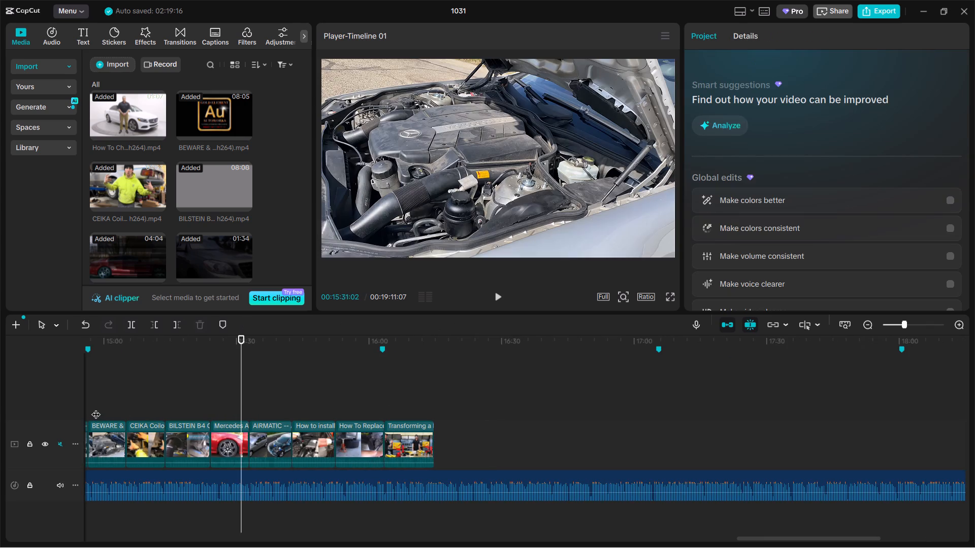
pyautogui.click(343, 435)
pyautogui.click(385, 435)
pyautogui.moveTo(385, 435); pyautogui.dragTo(384, 435)
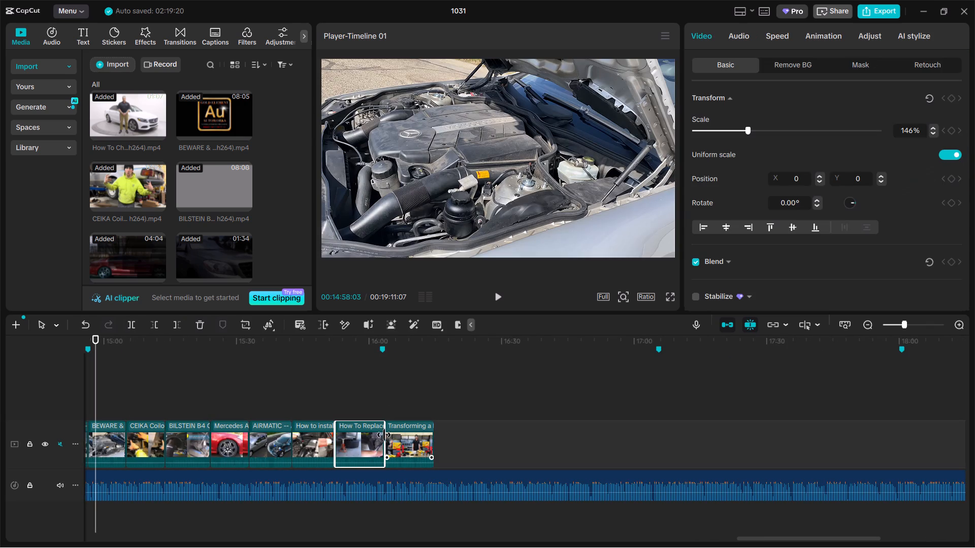
pyautogui.moveTo(384, 435); pyautogui.dragTo(376, 435)
pyautogui.click(376, 435)
pyautogui.moveTo(385, 438); pyautogui.dragTo(372, 438)
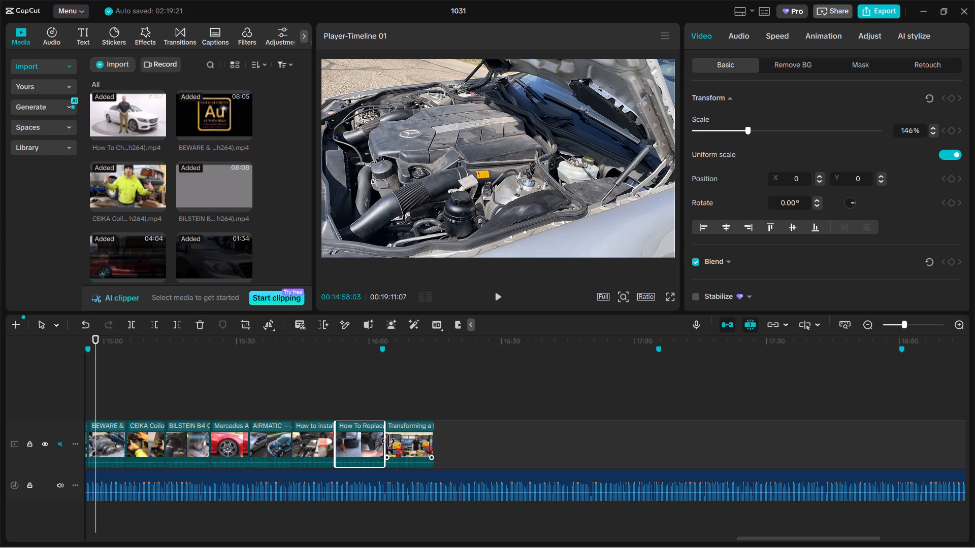
pyautogui.click(378, 441)
pyautogui.click(371, 406)
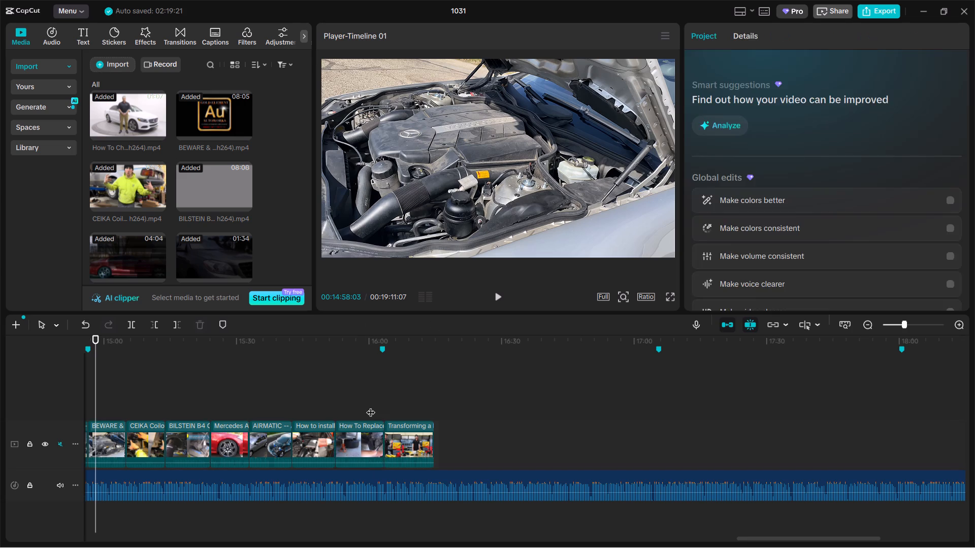
pyautogui.click(369, 435)
pyautogui.moveTo(384, 439); pyautogui.dragTo(371, 439)
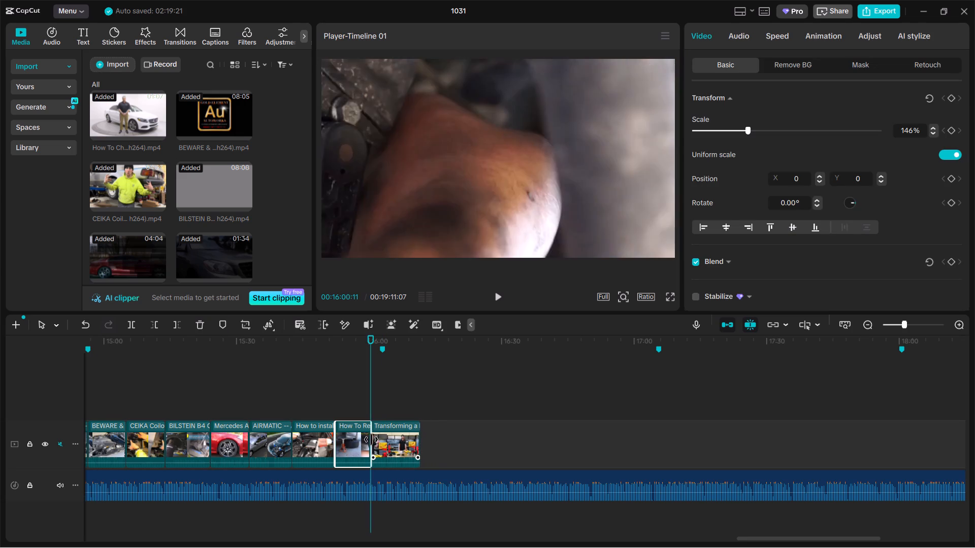
pyautogui.moveTo(371, 439); pyautogui.dragTo(376, 438)
pyautogui.keyDown('ctrl'); pyautogui.scroll(5, 376, 438); pyautogui.keyUp('ctrl')
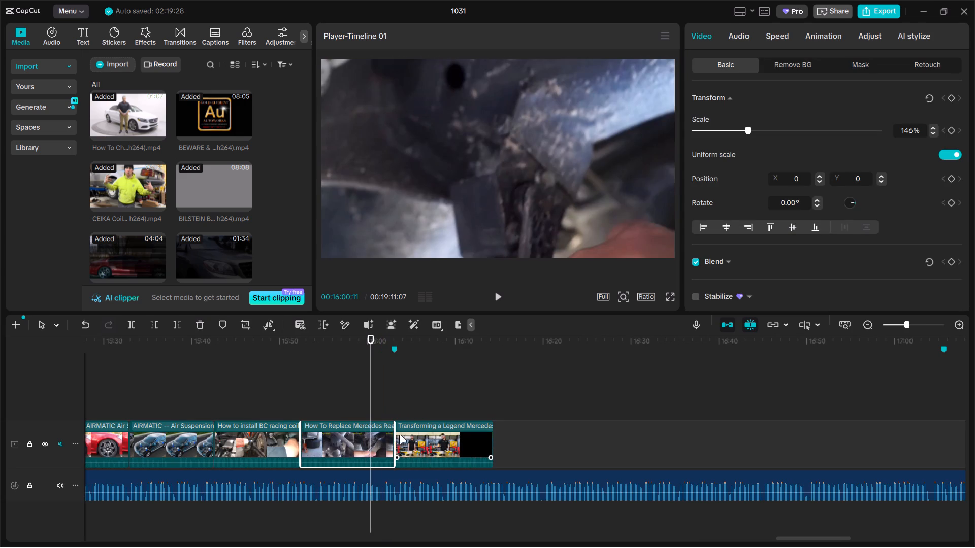
pyautogui.moveTo(397, 438); pyautogui.dragTo(382, 438)
# Shorten all eight clips from BEWARE through Transforming a Legend together by about 1 second each from their ends.
pyautogui.keyDown('ctrl'); pyautogui.scroll(-10, 381, 438); pyautogui.keyUp('ctrl')
pyautogui.moveTo(220, 403); pyautogui.dragTo(407, 444)
pyautogui.moveTo(403, 444); pyautogui.dragTo(398, 444)
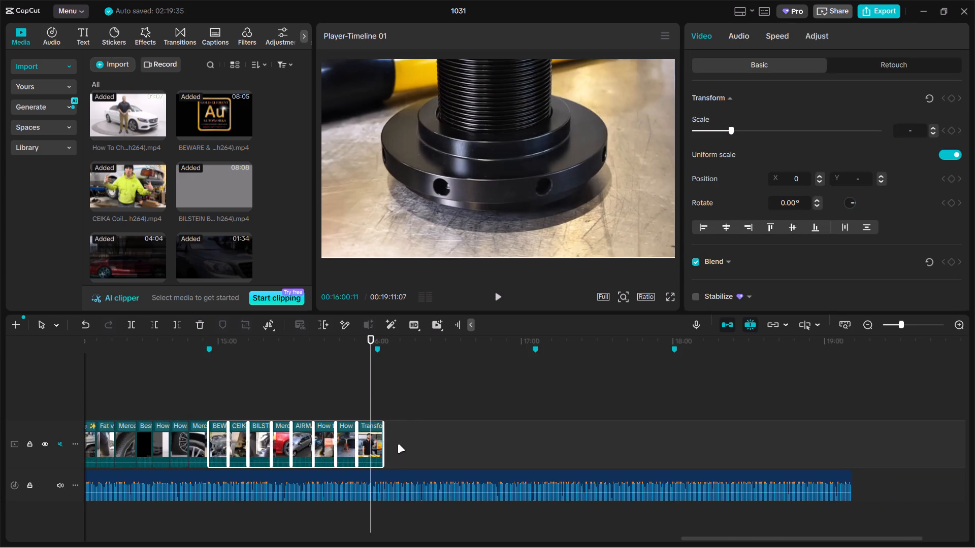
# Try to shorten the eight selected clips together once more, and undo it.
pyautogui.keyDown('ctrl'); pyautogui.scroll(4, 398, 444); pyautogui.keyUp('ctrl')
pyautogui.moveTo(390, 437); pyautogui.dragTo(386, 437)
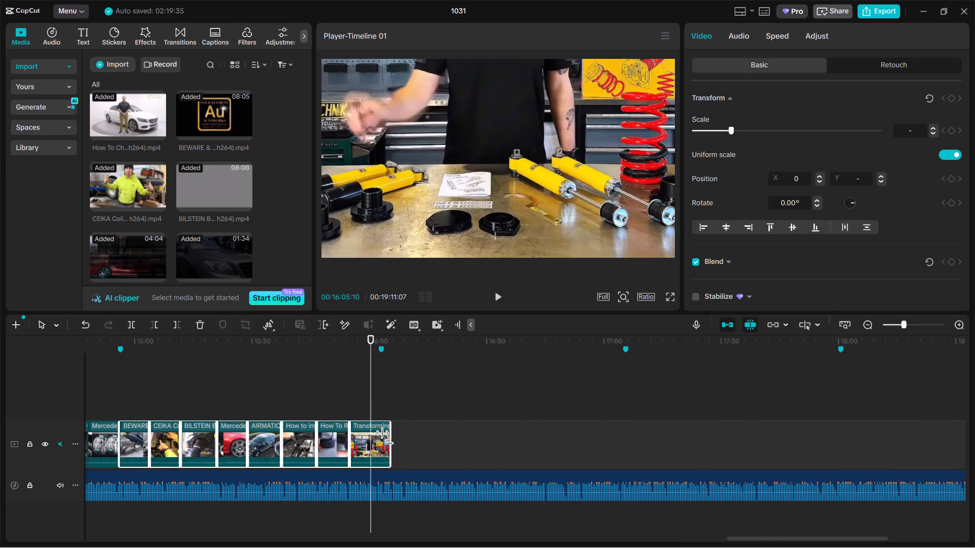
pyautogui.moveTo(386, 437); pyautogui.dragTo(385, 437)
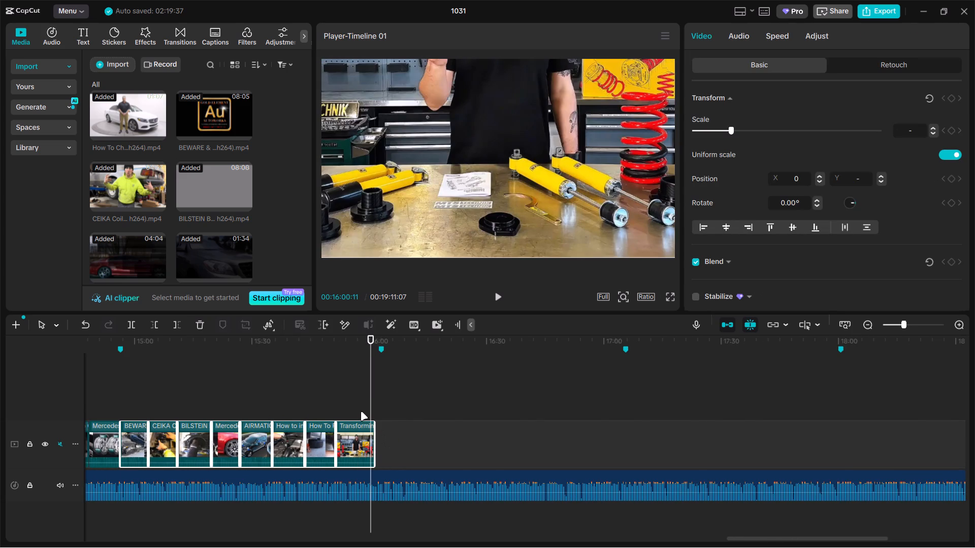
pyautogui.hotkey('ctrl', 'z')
# Trim the end of the Transforming a Legend clip to the marker near 00:16:03 and play back the section's ending.
pyautogui.click(363, 400)
pyautogui.click(378, 428)
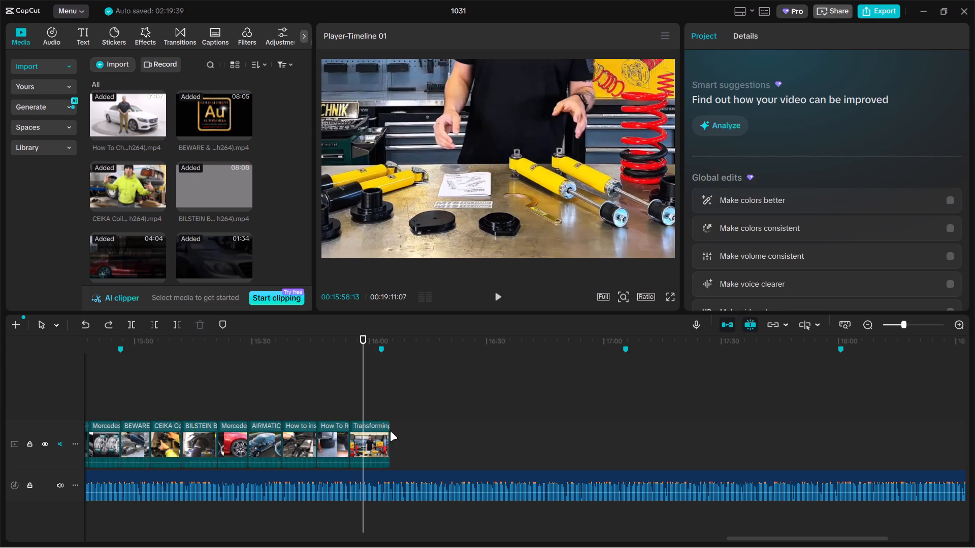
pyautogui.click(382, 437)
pyautogui.moveTo(389, 438); pyautogui.dragTo(376, 438)
pyautogui.press('space')
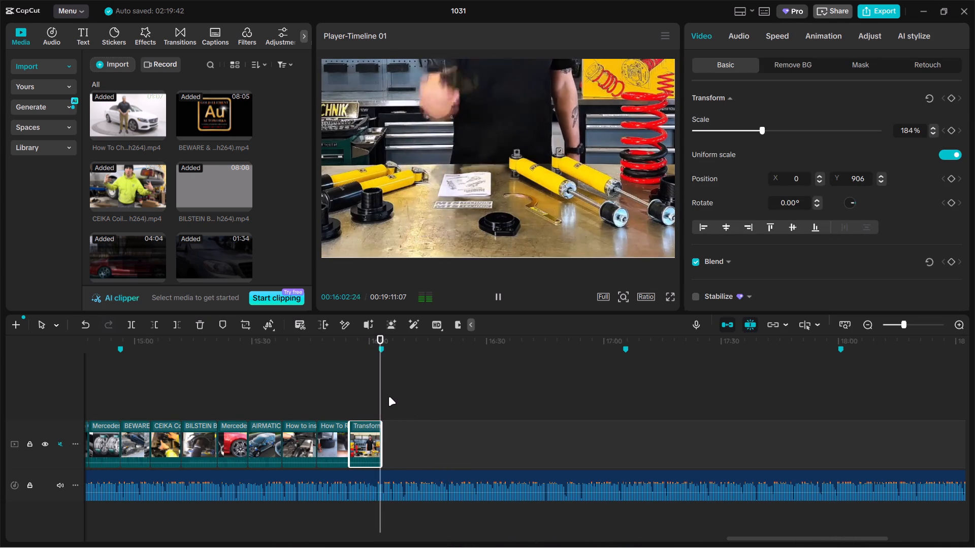
pyautogui.press('space')
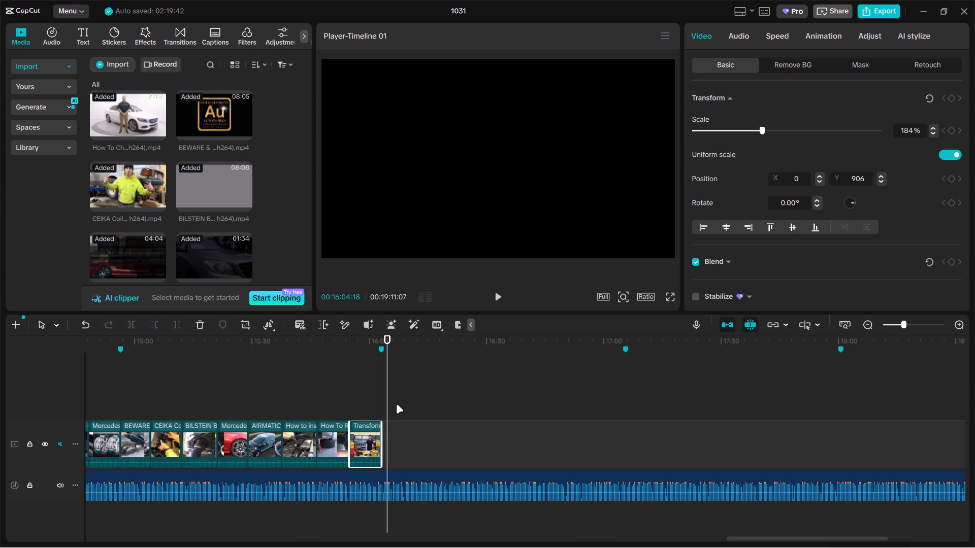
# Import all eight videos from the k3 folder in Downloads > EDIT into the project media.
pyautogui.click(417, 403)
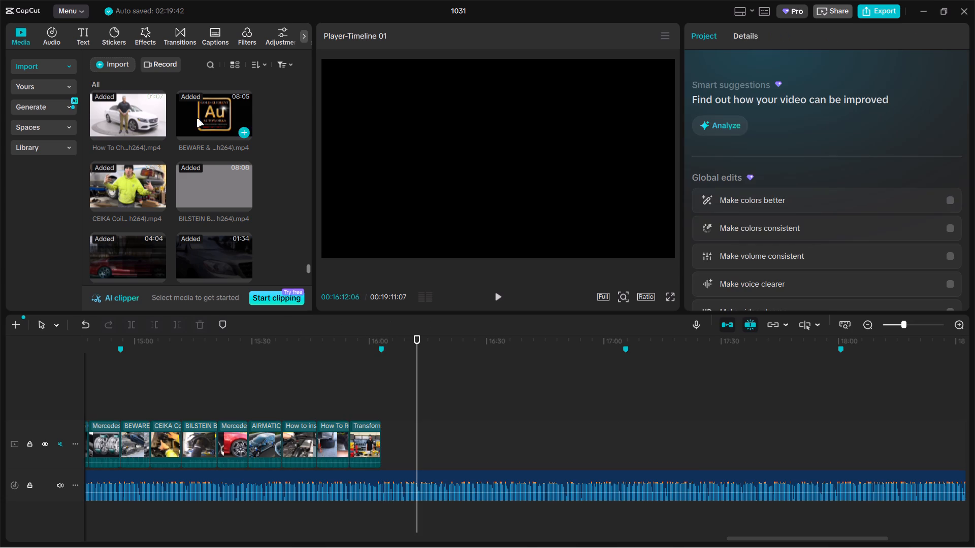
pyautogui.click(101, 63)
pyautogui.click(154, 91)
pyautogui.click(75, 26)
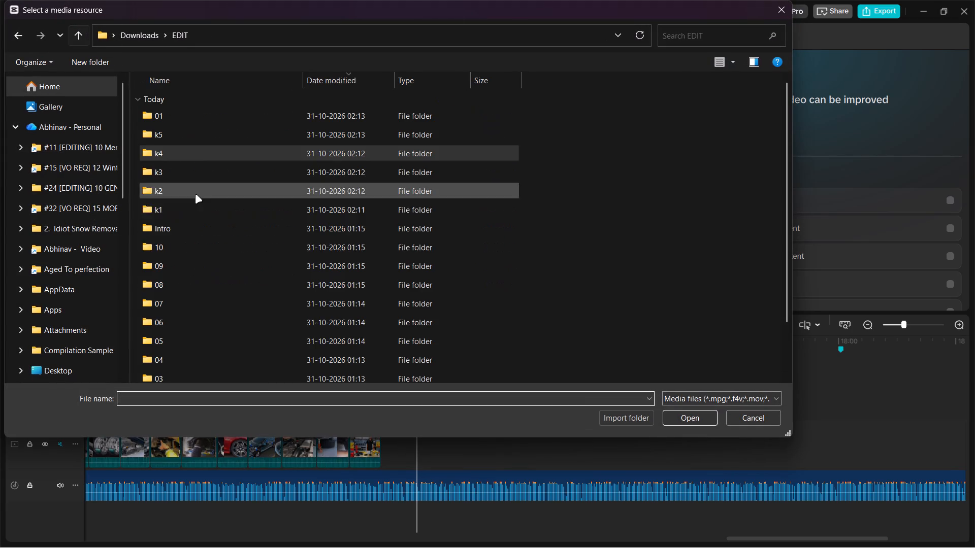
pyautogui.doubleClick(180, 169)
pyautogui.hotkey('ctrl', 'a')
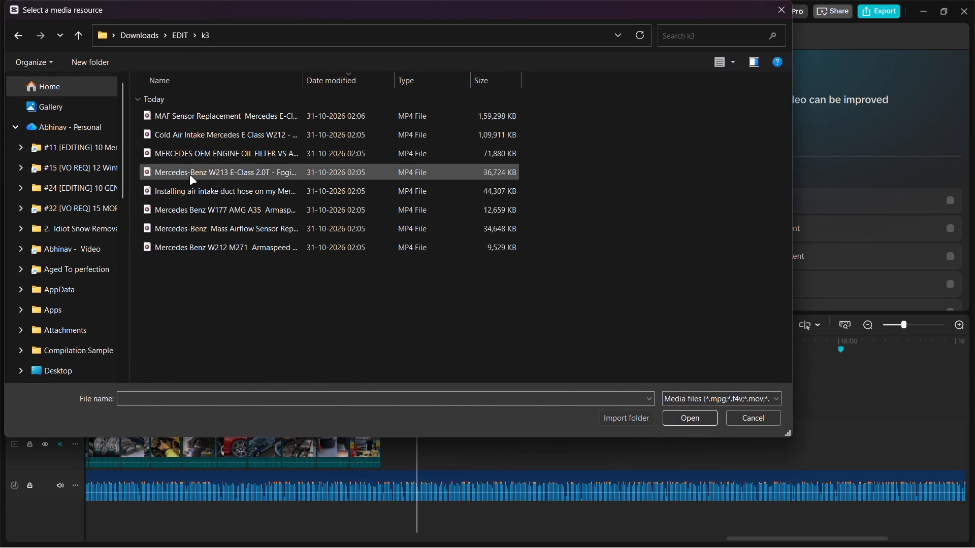
pyautogui.press('\\')
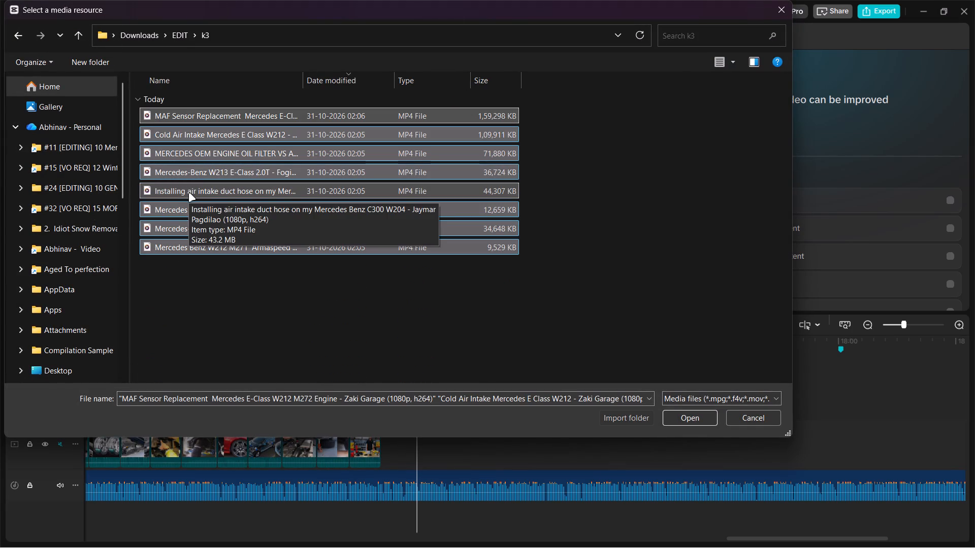
pyautogui.press('Return')
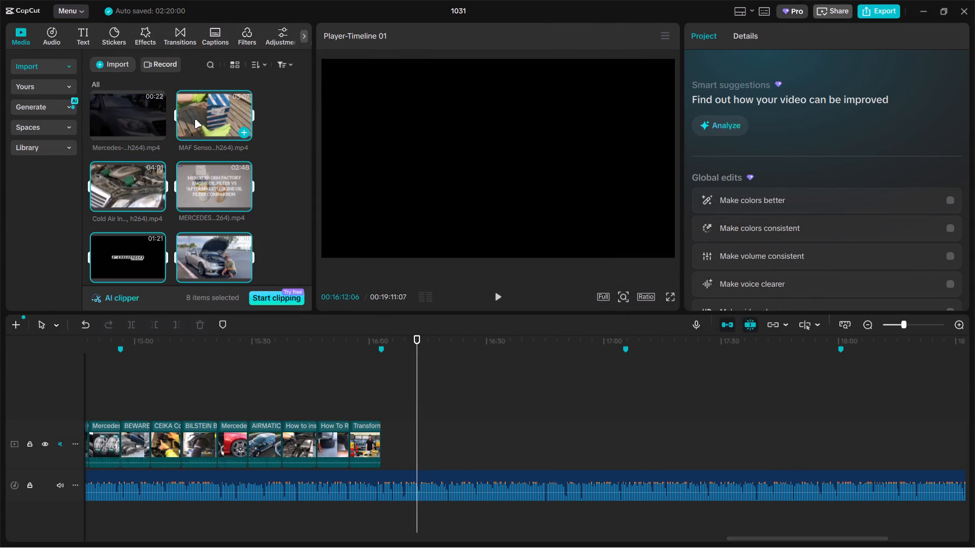
# Add all eight k3 videos to the main track directly after the Transforming a Legend clip.
pyautogui.moveTo(208, 118); pyautogui.dragTo(453, 436)
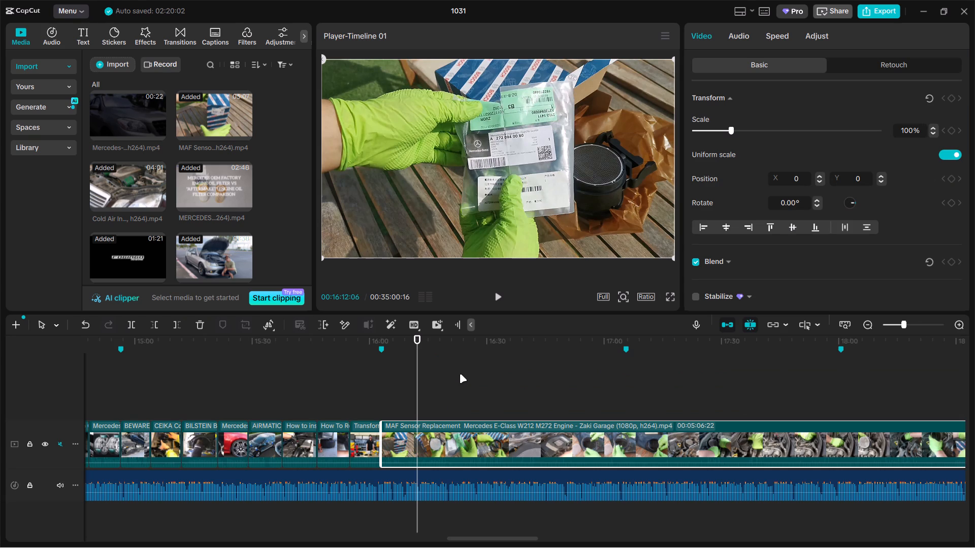
# Split the MAF Sensor Replacement clip at 00:17:20:03 and delete the part before the cut.
pyautogui.keyDown('ctrl'); pyautogui.scroll(-9, 496, 407); pyautogui.keyUp('ctrl')
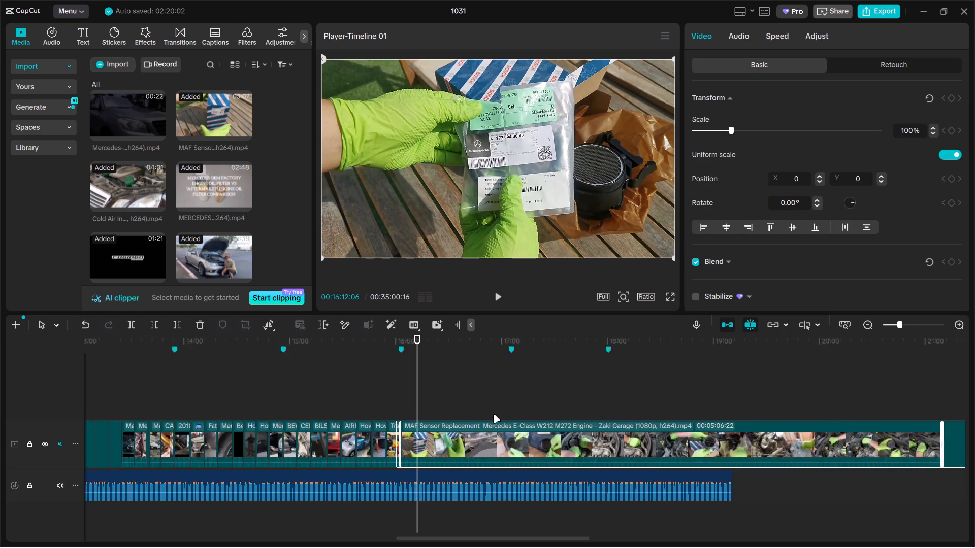
pyautogui.keyDown('ctrl'); pyautogui.scroll(-20, 493, 414); pyautogui.keyUp('ctrl')
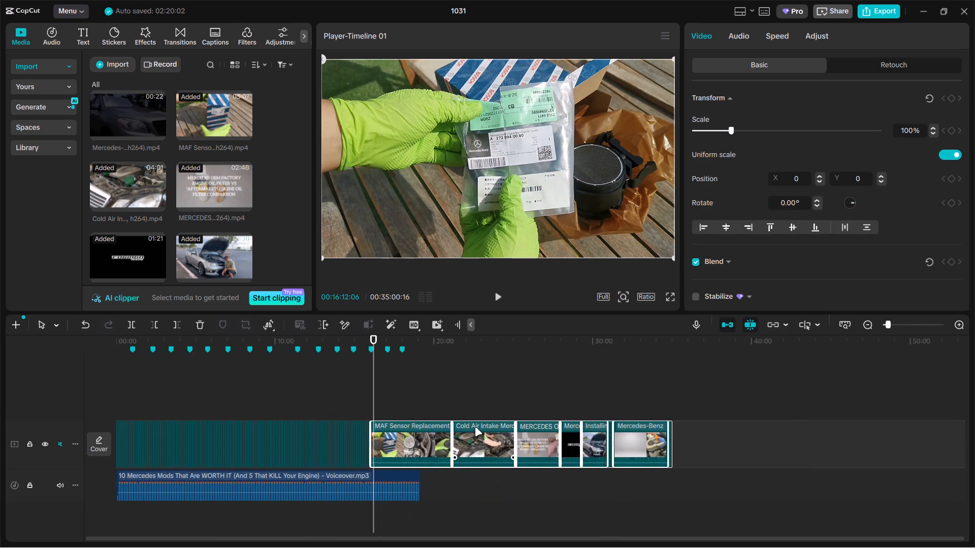
pyautogui.keyDown('ctrl'); pyautogui.scroll(15, 474, 428); pyautogui.keyUp('ctrl')
pyautogui.click(471, 417)
pyautogui.moveTo(471, 417); pyautogui.dragTo(472, 417)
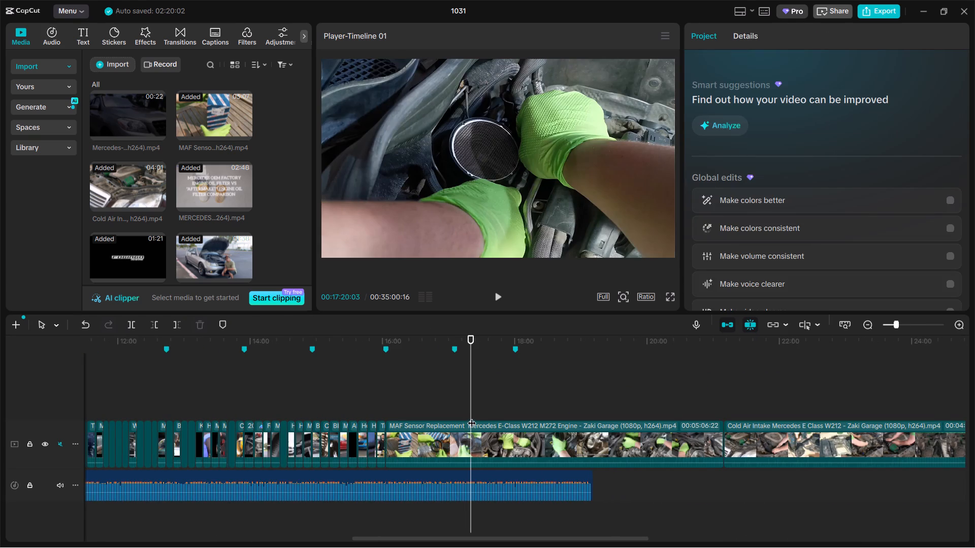
pyautogui.moveTo(472, 417); pyautogui.dragTo(492, 412)
pyautogui.click(497, 435)
pyautogui.hotkey('ctrl', 'b')
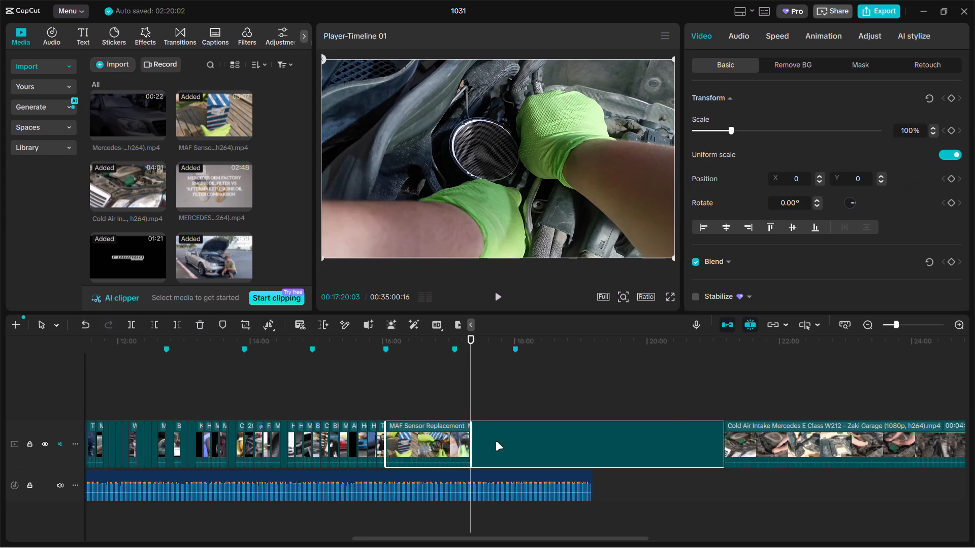
pyautogui.keyDown('ctrl'); pyautogui.scroll(6, 496, 441); pyautogui.keyUp('ctrl')
pyautogui.click(401, 424)
pyautogui.press('BackSpace')
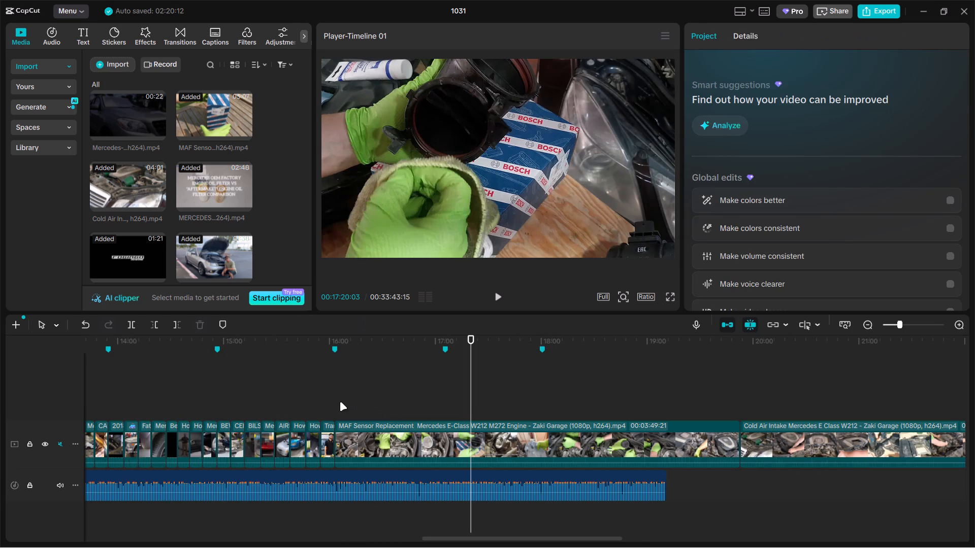
# Split the remaining MAF Sensor Replacement clip at 00:16:11:26 and delete the rest after the cut.
pyautogui.click(336, 404)
pyautogui.moveTo(335, 404); pyautogui.dragTo(350, 404)
pyautogui.click(377, 435)
pyautogui.hotkey('ctrl', 'v')
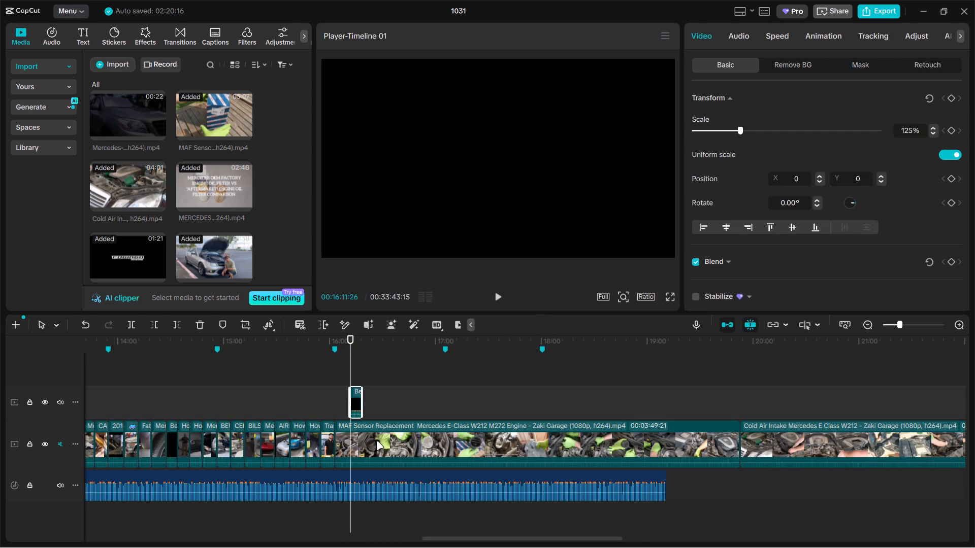
pyautogui.hotkey('ctrl', 'z')
pyautogui.hotkey('ctrl', 'b')
pyautogui.click(394, 449)
pyautogui.press('BackSpace')
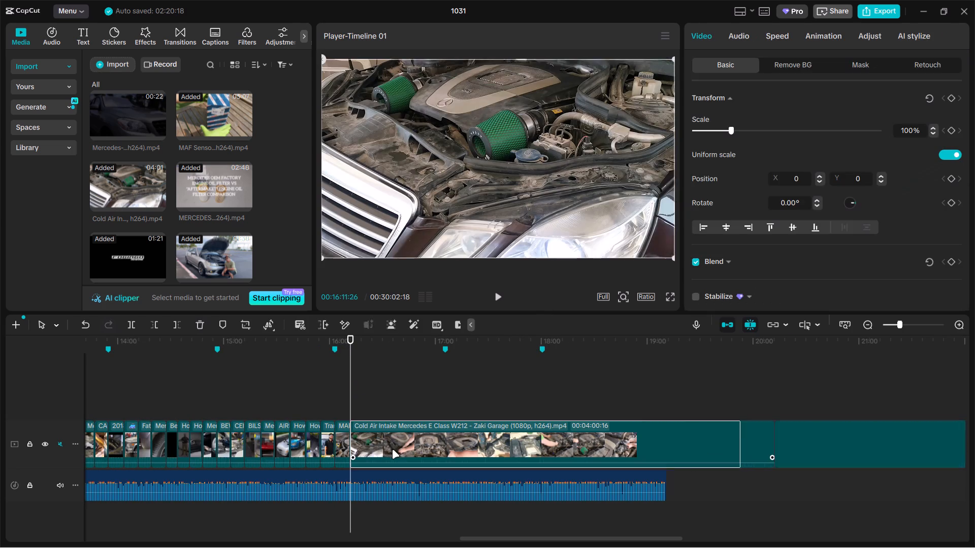
# Skim through the Cold Air Intake W212 clip, split it at 00:18:19:01 and delete the part before the cut.
pyautogui.keyDown('ctrl'); pyautogui.scroll(5, 387, 415); pyautogui.keyUp('ctrl')
pyautogui.moveTo(347, 402); pyautogui.dragTo(360, 402)
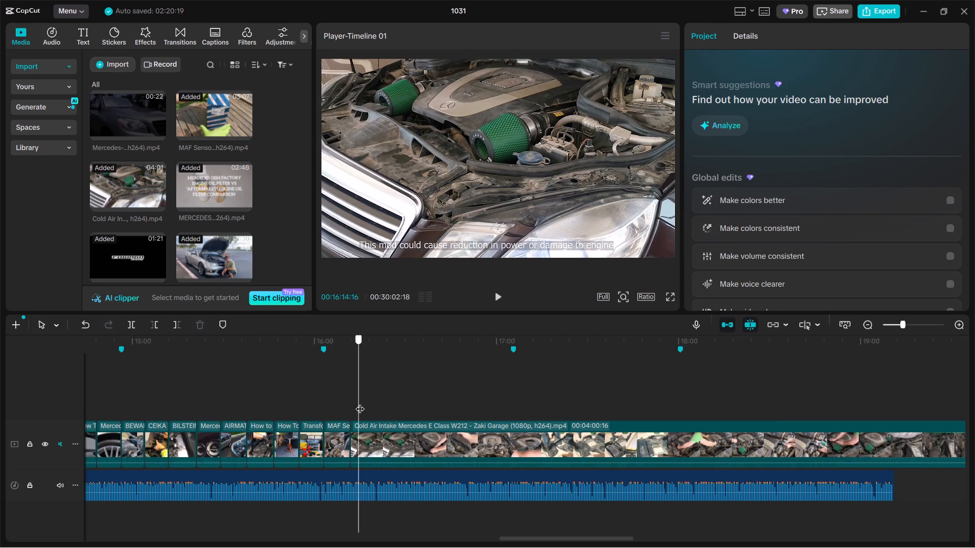
pyautogui.moveTo(360, 402); pyautogui.dragTo(383, 404)
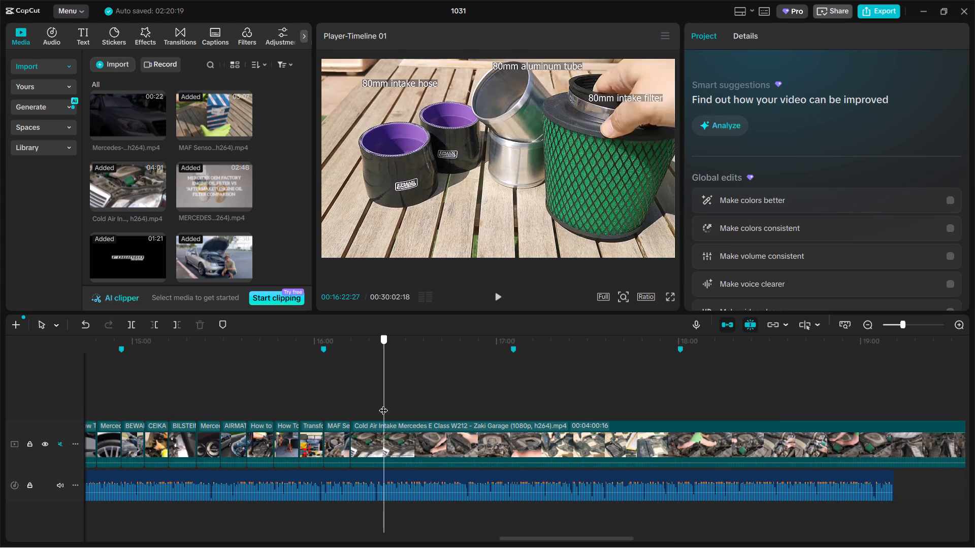
pyautogui.moveTo(383, 404); pyautogui.dragTo(583, 398)
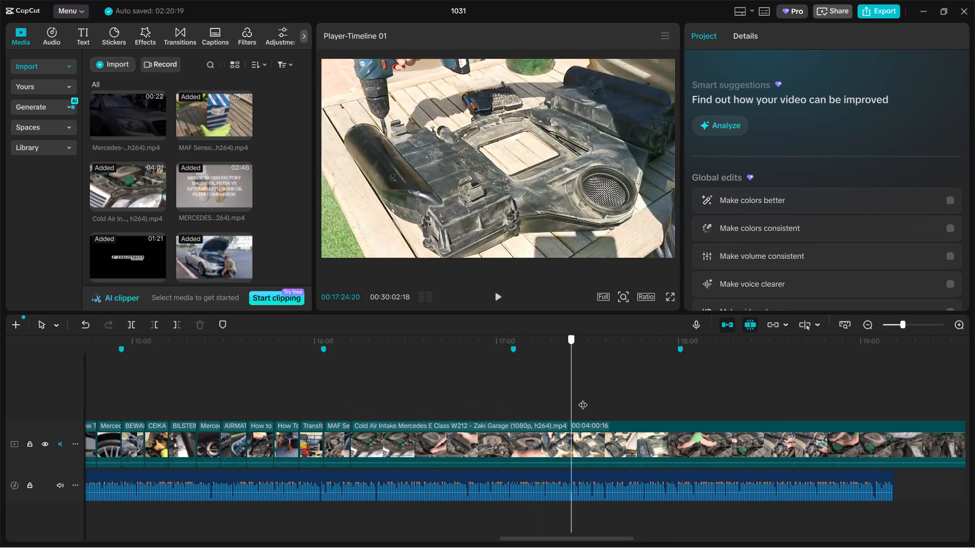
pyautogui.moveTo(583, 398); pyautogui.dragTo(760, 390)
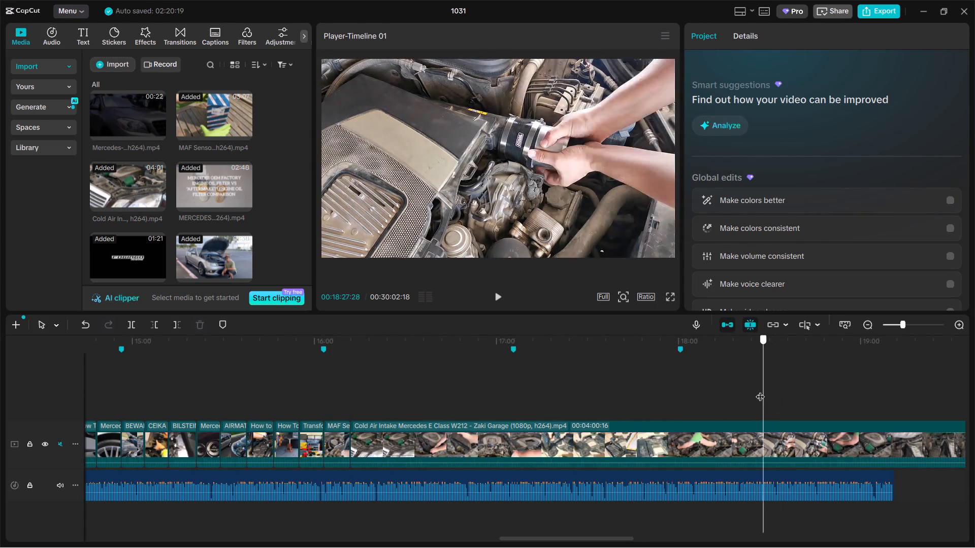
pyautogui.moveTo(760, 390); pyautogui.dragTo(736, 390)
pyautogui.click(734, 437)
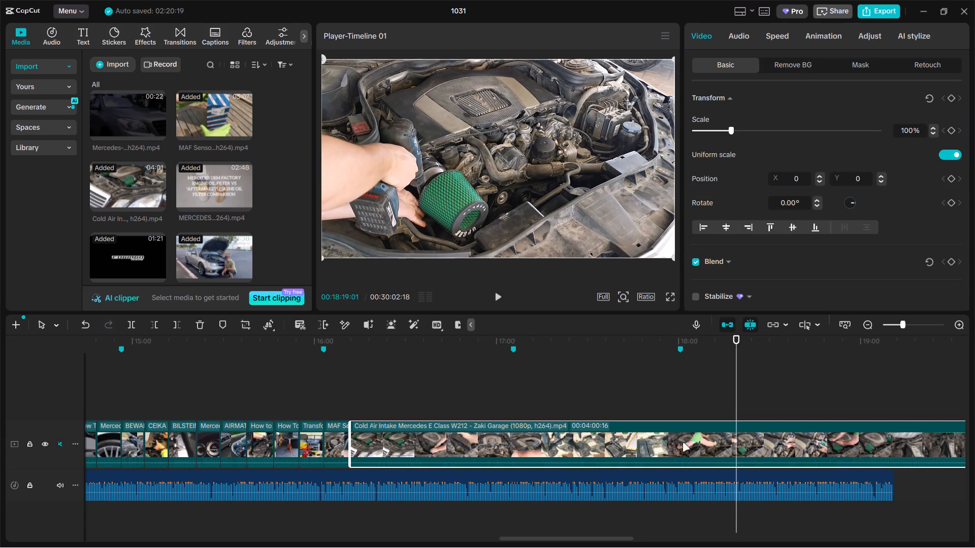
pyautogui.hotkey('ctrl', 'b')
pyautogui.click(625, 449)
pyautogui.press('BackSpace')
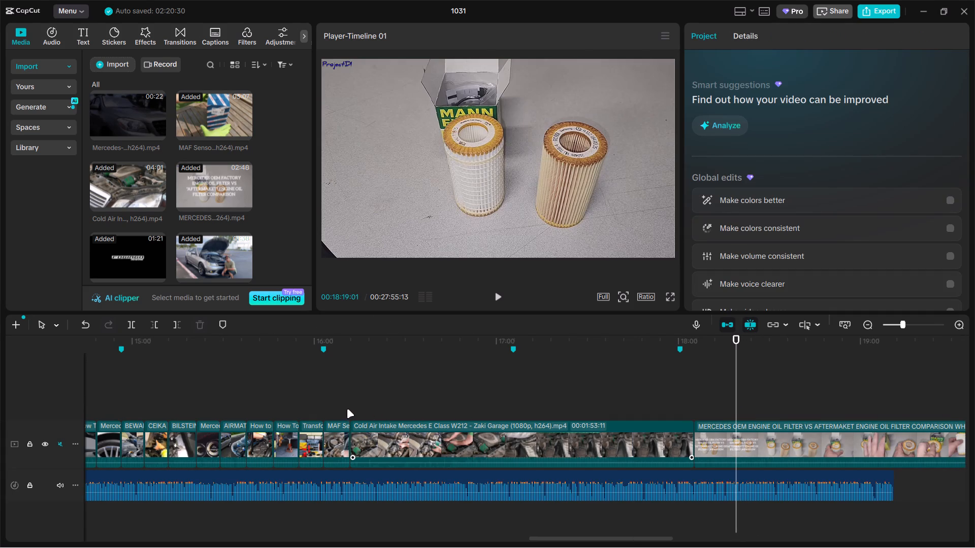
# Split the remaining Cold Air Intake clip at 00:16:20:18 and delete the rest after the cut.
pyautogui.click(347, 409)
pyautogui.moveTo(347, 407); pyautogui.dragTo(377, 399)
pyautogui.click(400, 432)
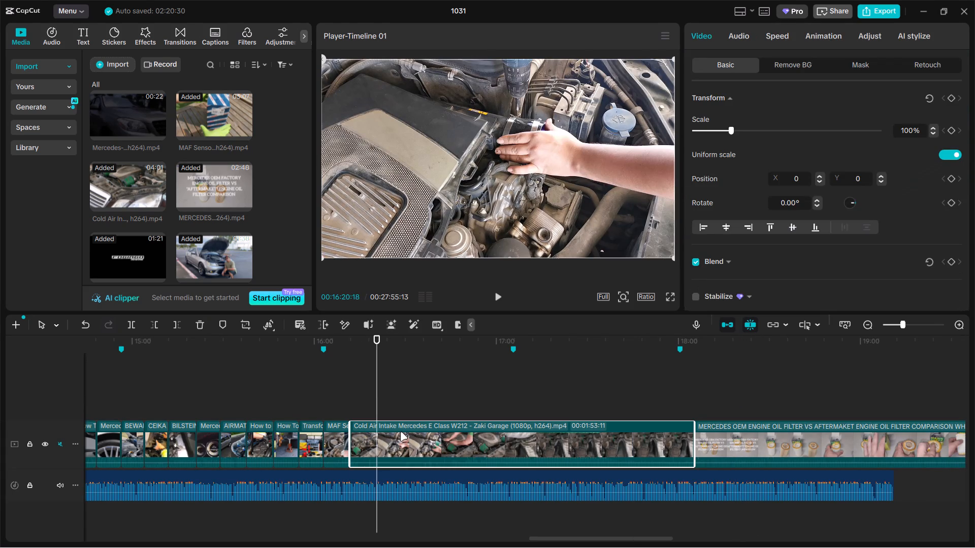
pyautogui.hotkey('ctrl', 'b')
pyautogui.press('BackSpace')
# Split the engine oil filter comparison clip at 00:17:33:02 and delete the part before the cut.
pyautogui.moveTo(376, 397); pyautogui.dragTo(578, 389)
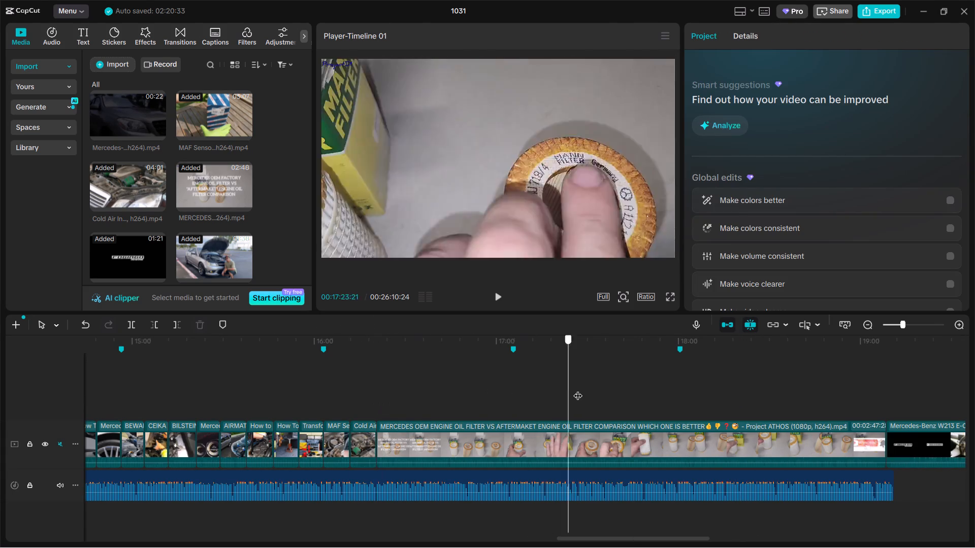
pyautogui.moveTo(578, 389); pyautogui.dragTo(597, 393)
pyautogui.click(592, 433)
pyautogui.hotkey('ctrl', 'b')
pyautogui.click(539, 441)
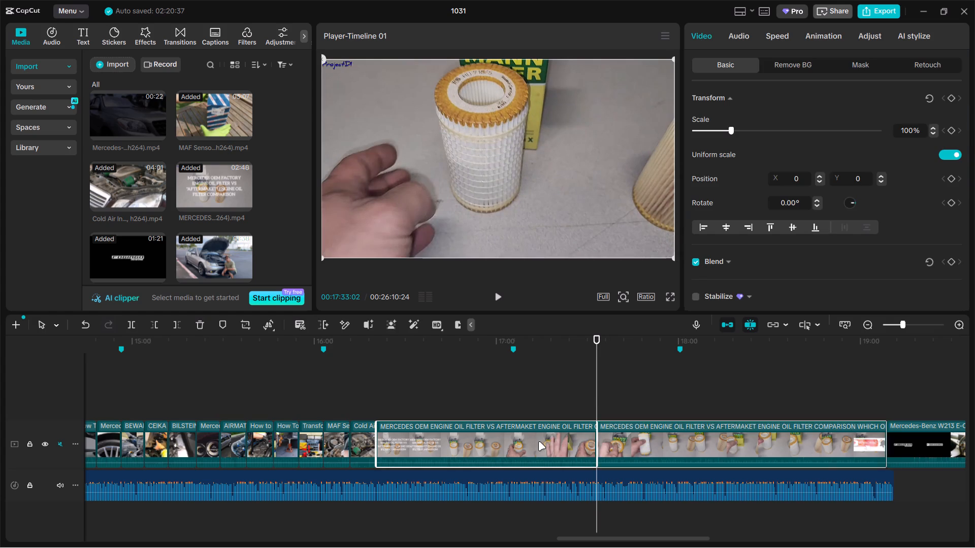
pyautogui.press('BackSpace')
# Split the remaining oil filter comparison clip at 00:16:31:25 and delete the rest after the cut.
pyautogui.click(376, 406)
pyautogui.moveTo(376, 406); pyautogui.dragTo(411, 402)
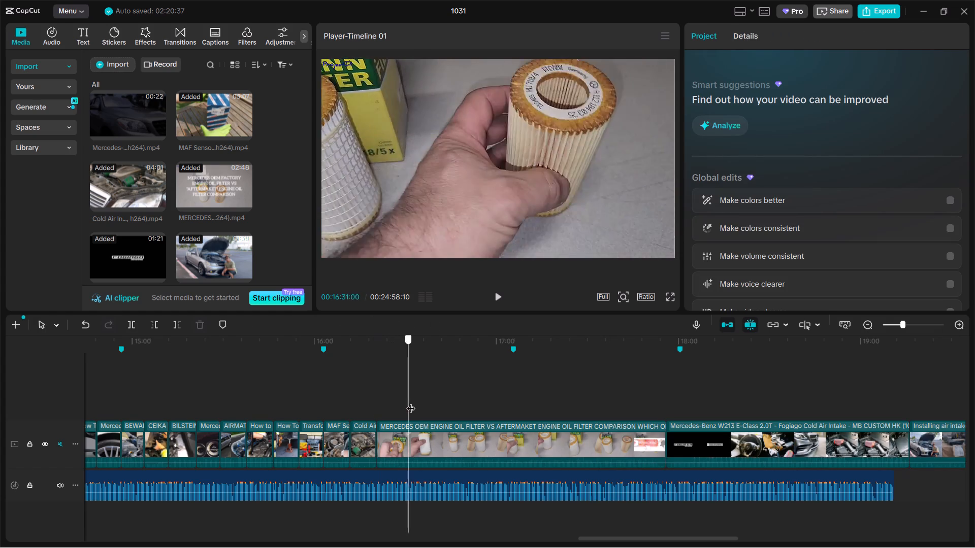
pyautogui.moveTo(411, 402); pyautogui.dragTo(411, 404)
pyautogui.click(427, 431)
pyautogui.hotkey('ctrl', 'b')
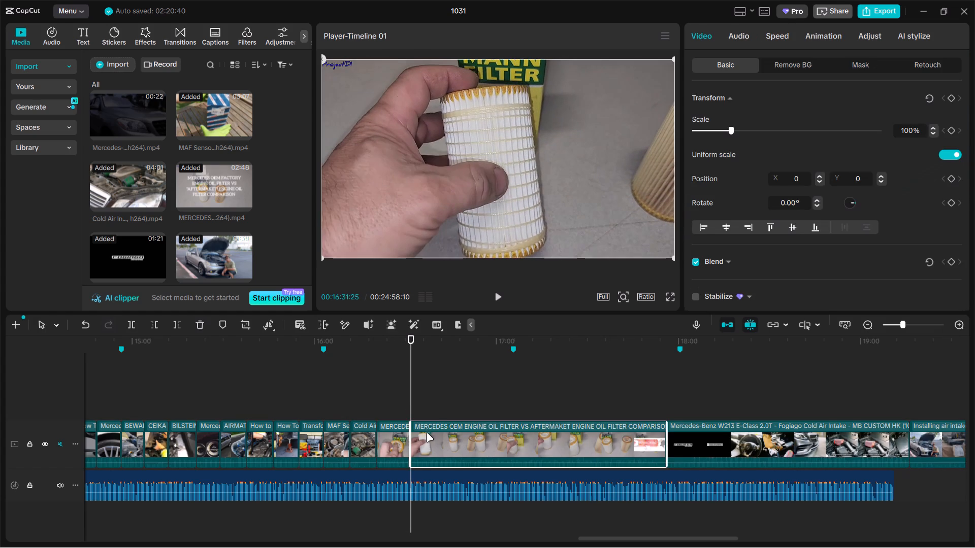
pyautogui.press('BackSpace')
# Split the Mercedes-Benz W213 Fogiago Cold Air Intake clip at 00:17:08:24 and delete its opening part.
pyautogui.moveTo(412, 404); pyautogui.dragTo(523, 403)
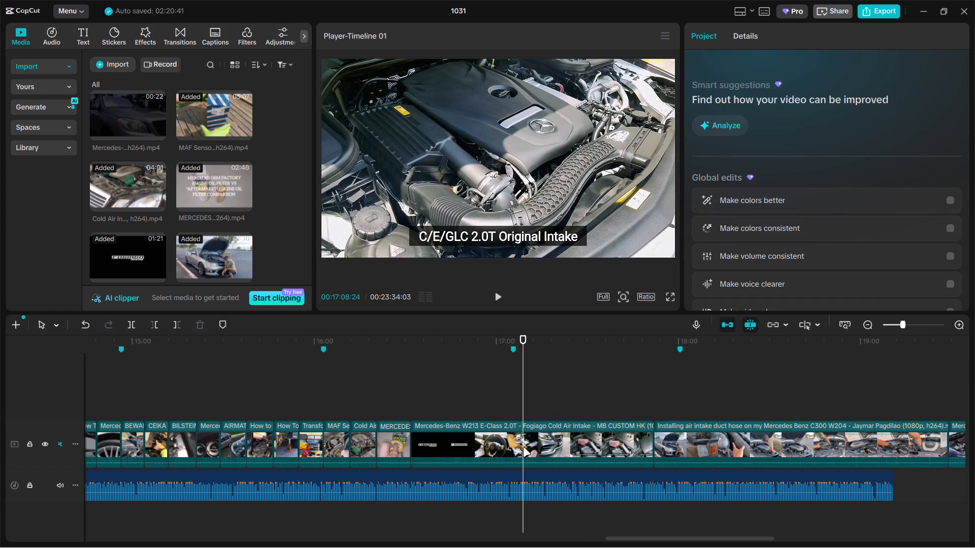
pyautogui.click(523, 448)
pyautogui.hotkey('ctrl', 'b')
pyautogui.click(480, 450)
pyautogui.press('BackSpace')
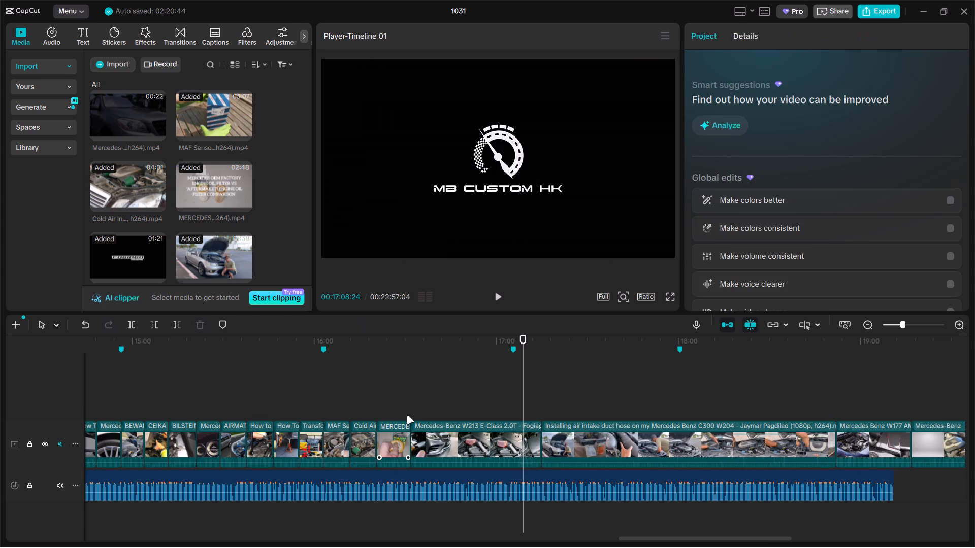
# Split the remaining W213 Fogiago intake clip at 00:16:43:26 and delete the rest after the cut.
pyautogui.click(414, 405)
pyautogui.moveTo(414, 405); pyautogui.dragTo(447, 402)
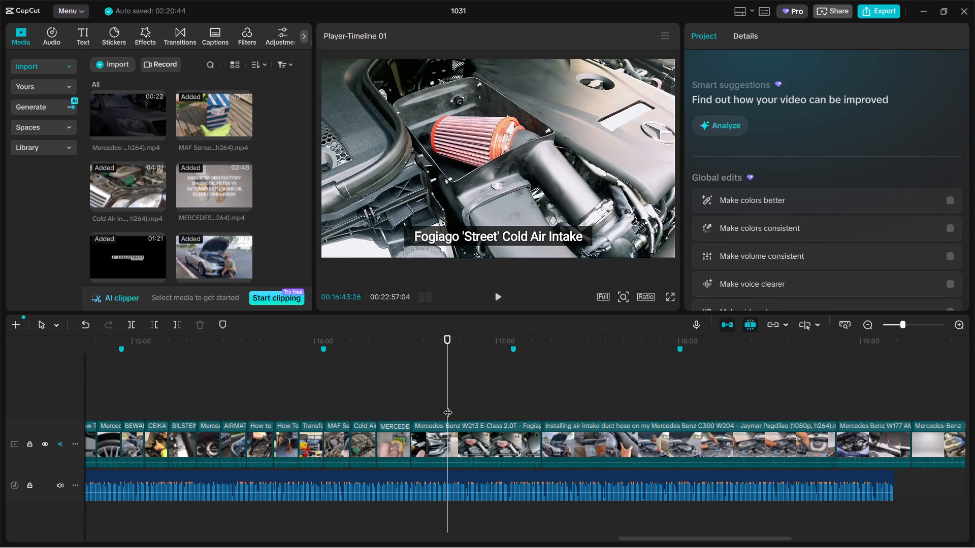
pyautogui.click(465, 437)
pyautogui.hotkey('ctrl', 'b')
pyautogui.press('BackSpace')
# Scale the W213 Fogiago intake clip to 145% and shift it slightly down to keep its caption out of frame.
pyautogui.click(429, 401)
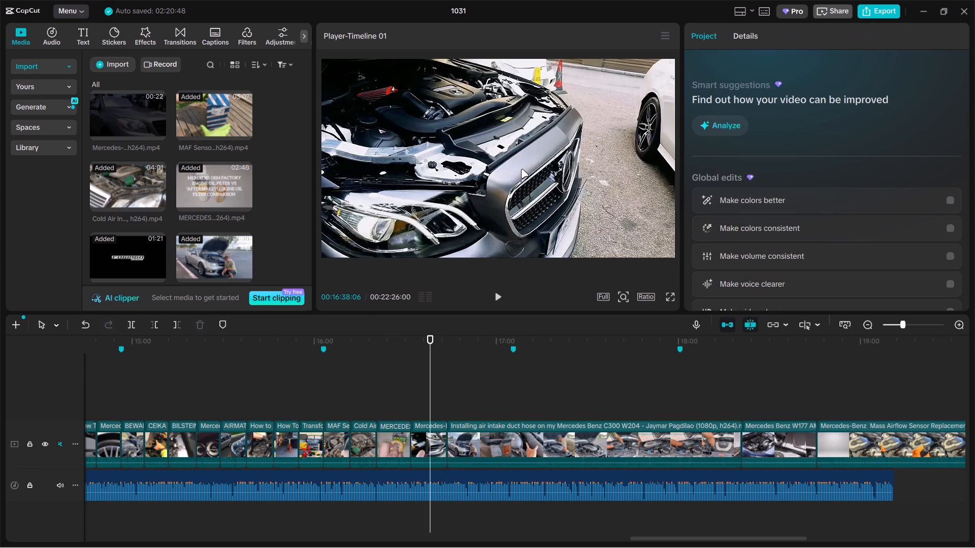
pyautogui.moveTo(432, 379); pyautogui.dragTo(416, 379)
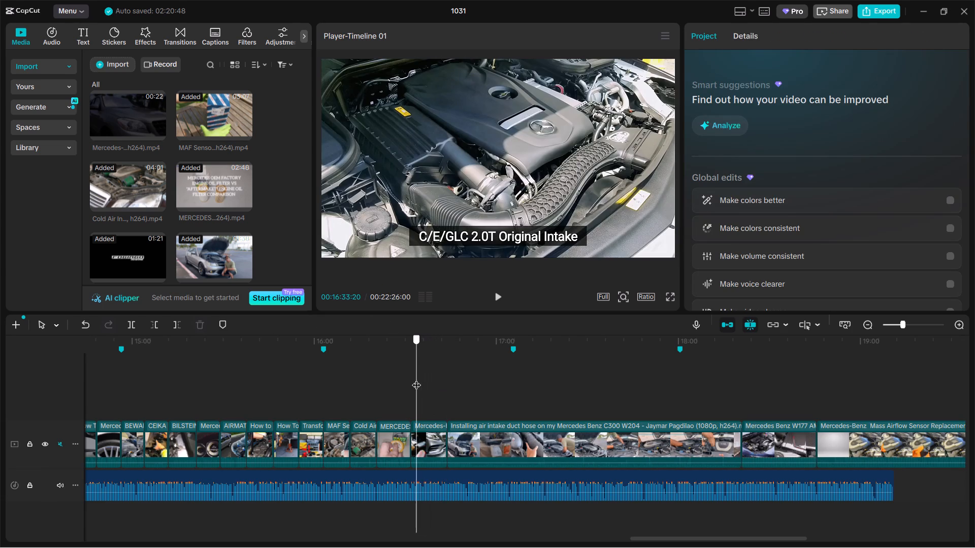
pyautogui.moveTo(416, 379); pyautogui.dragTo(417, 374)
pyautogui.click(438, 180)
pyautogui.moveTo(729, 127); pyautogui.dragTo(745, 124)
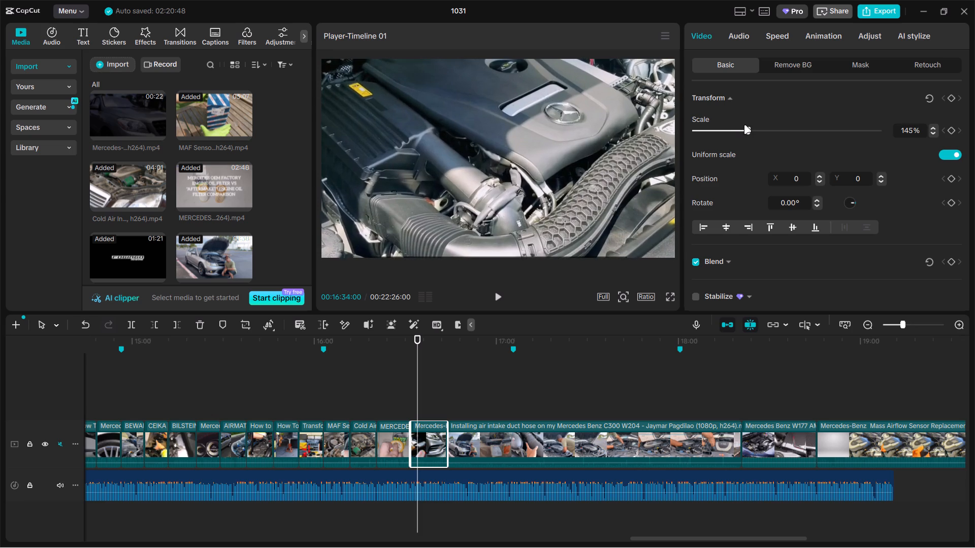
pyautogui.moveTo(514, 220); pyautogui.dragTo(514, 230)
# Split the Installing air intake duct hose clip at 00:17:31:07 and delete the part before the cut.
pyautogui.click(470, 401)
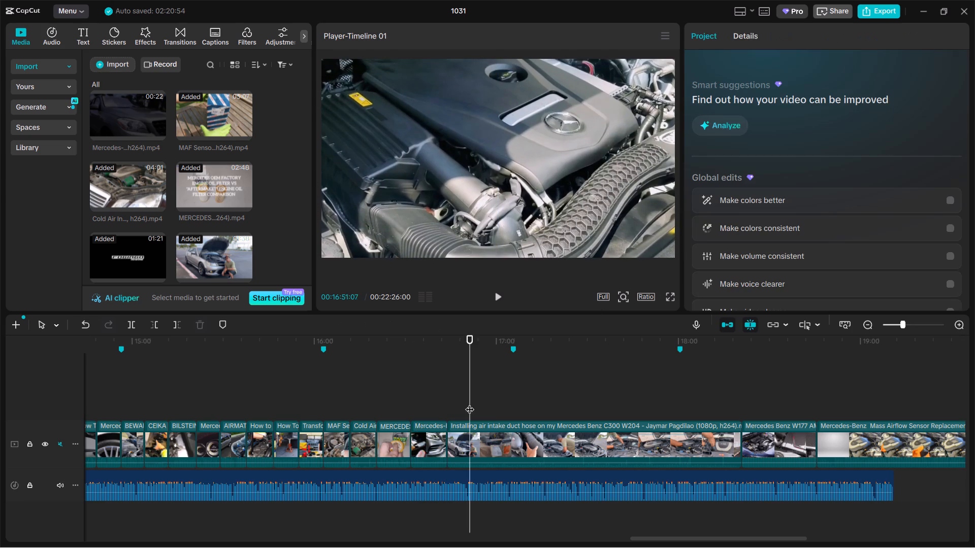
pyautogui.moveTo(470, 403); pyautogui.dragTo(579, 398)
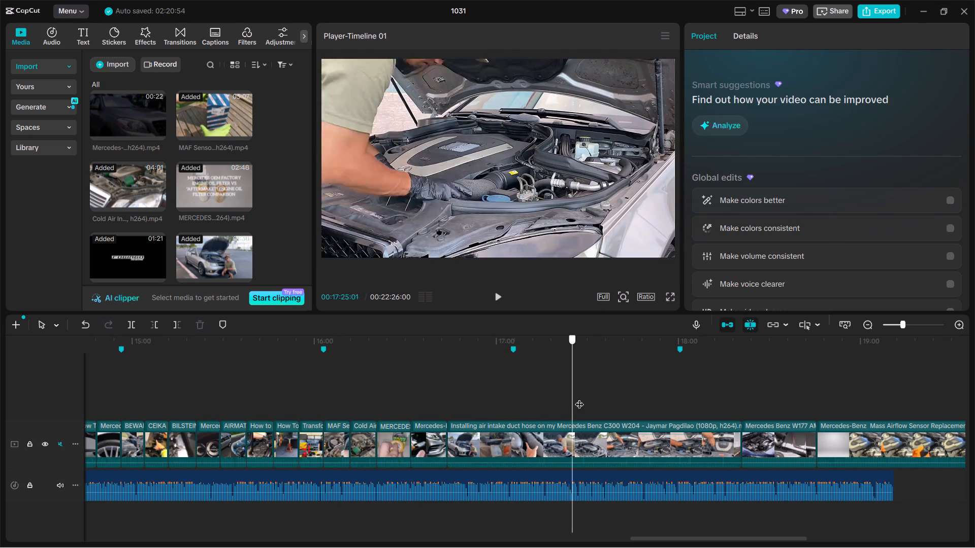
pyautogui.moveTo(579, 398); pyautogui.dragTo(591, 398)
pyautogui.click(598, 460)
pyautogui.hotkey('ctrl', 'b')
pyautogui.click(543, 460)
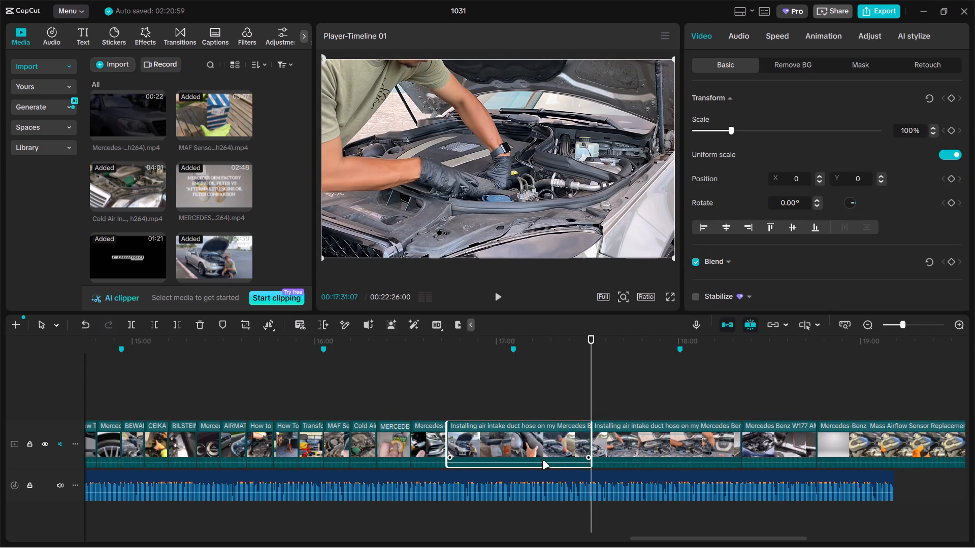
pyautogui.press('BackSpace')
# Split the remaining air intake duct hose clip at 00:16:55:18 and delete the rest after the cut.
pyautogui.doubleClick(483, 406)
pyautogui.click(494, 437)
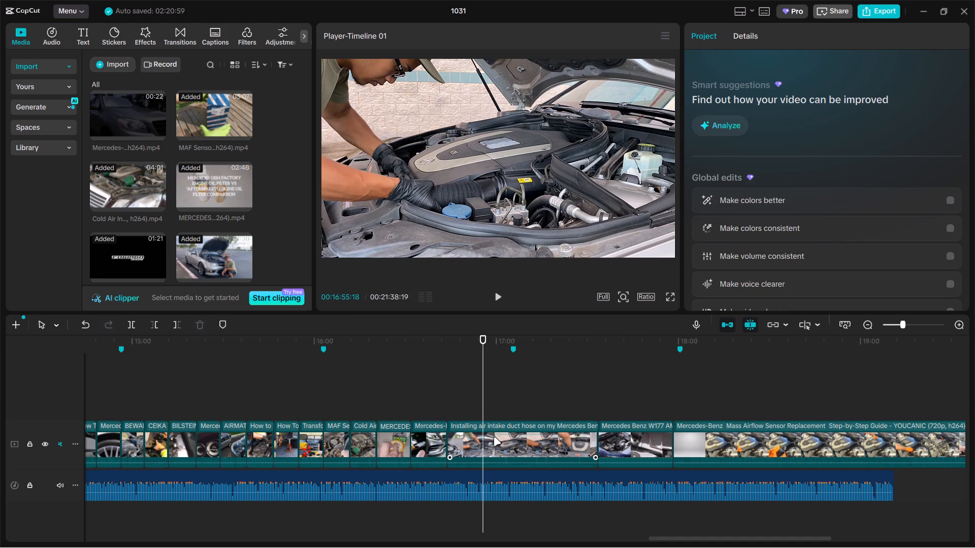
pyautogui.hotkey('ctrl', 'n')
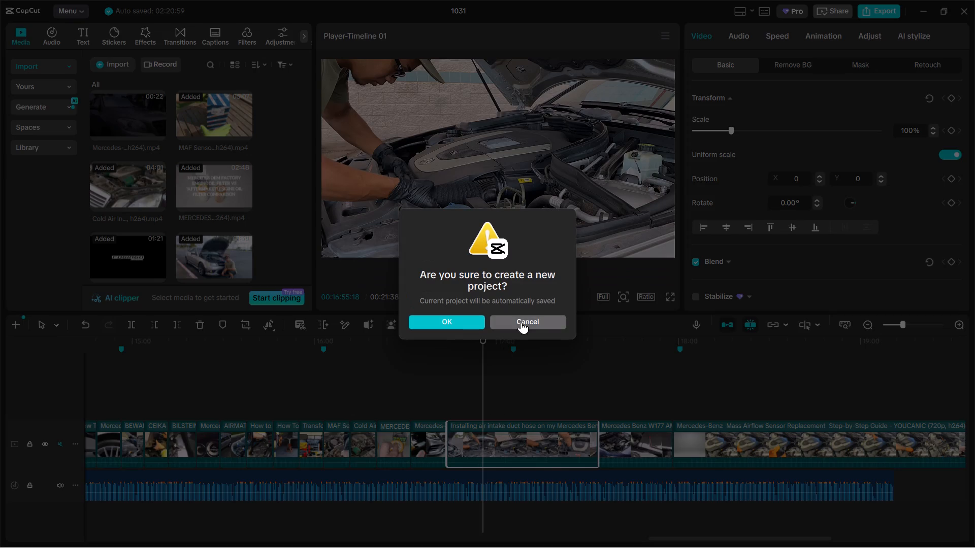
pyautogui.click(522, 319)
pyautogui.hotkey('ctrl', 'b')
pyautogui.press('BackSpace')
# Trim the end of the Mercedes Benz W177 AMG clip back to about 00:17:09, just past the nearby marker.
pyautogui.click(481, 427)
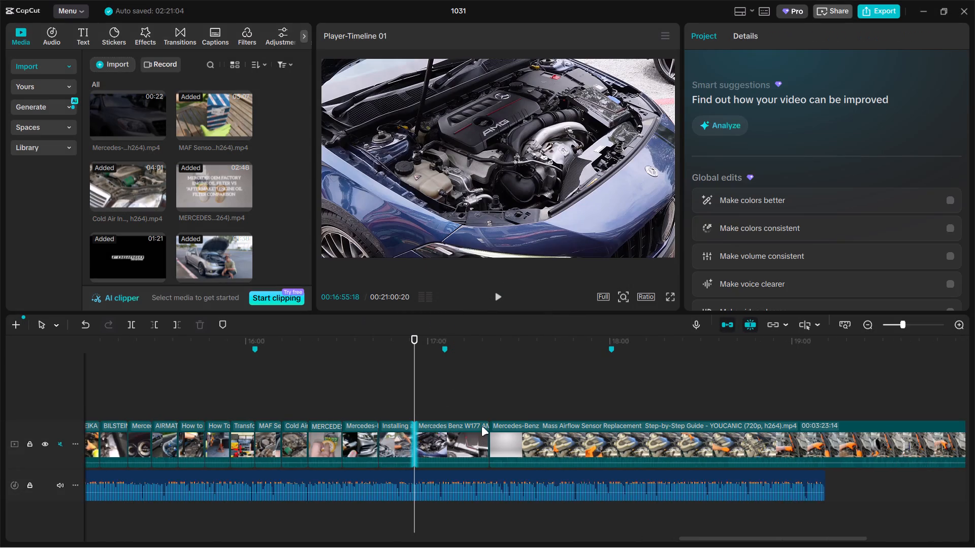
pyautogui.moveTo(370, 391); pyautogui.dragTo(402, 390)
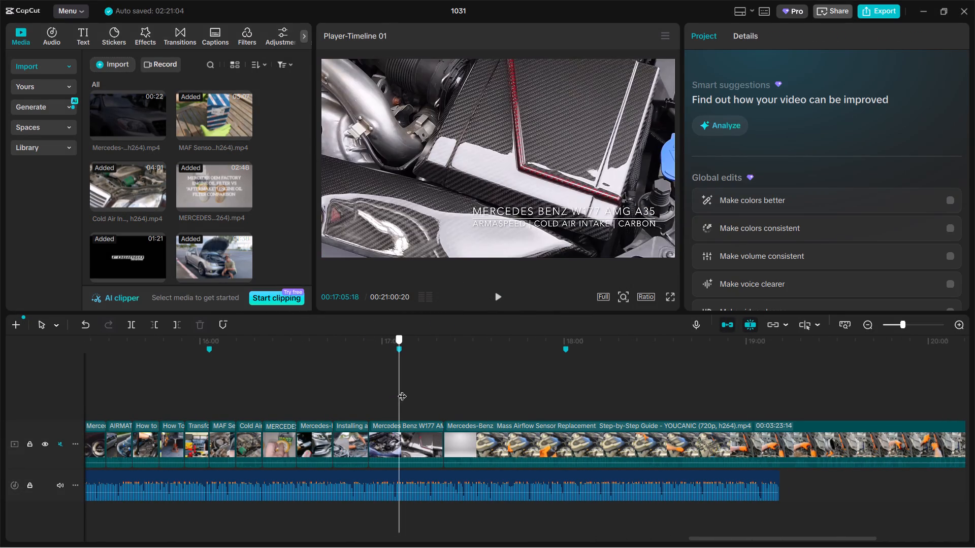
pyautogui.moveTo(402, 390); pyautogui.dragTo(404, 390)
pyautogui.click(420, 454)
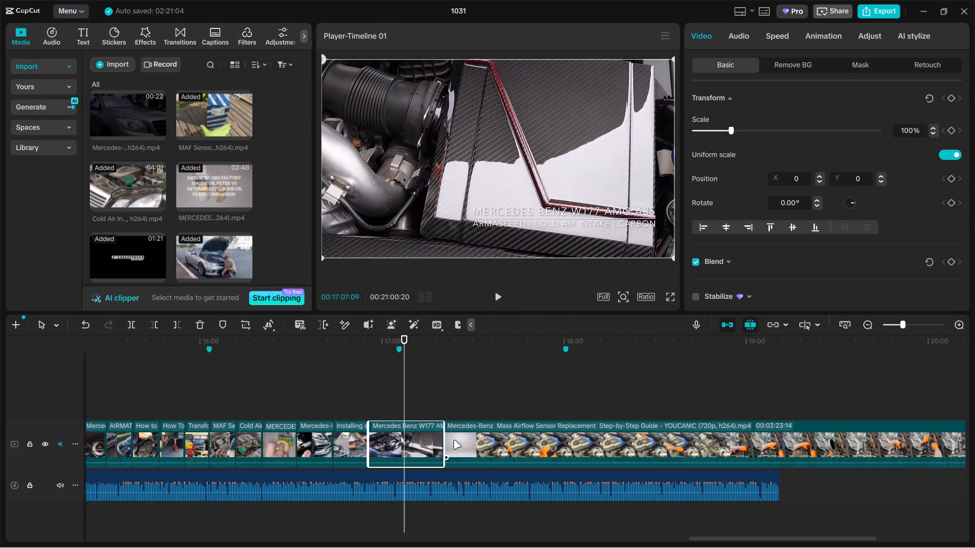
pyautogui.moveTo(441, 436); pyautogui.dragTo(406, 434)
# Scale the W177 AMG clip to 196% and shift it down so its caption falls out of frame.
pyautogui.click(387, 406)
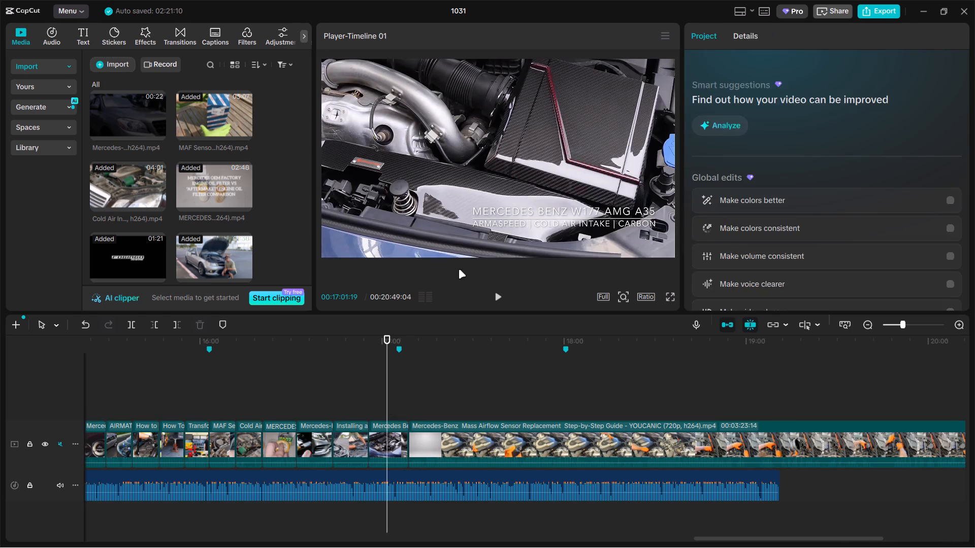
pyautogui.click(472, 168)
pyautogui.moveTo(730, 129); pyautogui.dragTo(766, 129)
pyautogui.moveTo(580, 162); pyautogui.dragTo(592, 196)
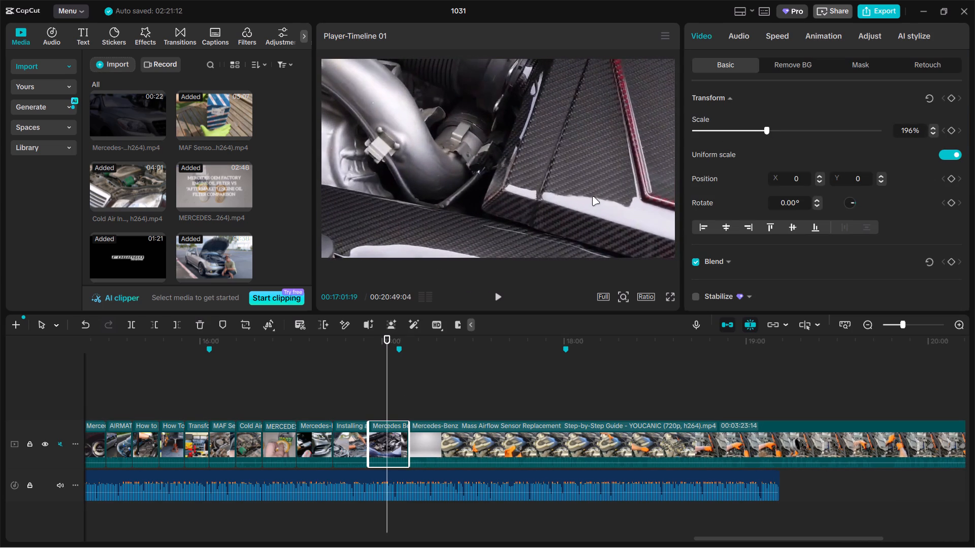
# Nudge the enlarged Mercedes Benz W177 AMG clip slightly within the frame.
pyautogui.moveTo(592, 196); pyautogui.dragTo(595, 197)
# Split the Mercedes-Benz Mass Airflow Sensor Replacement clip at about 00:18:35 and delete the part before the cut.
pyautogui.click(424, 394)
pyautogui.moveTo(425, 395); pyautogui.dragTo(662, 392)
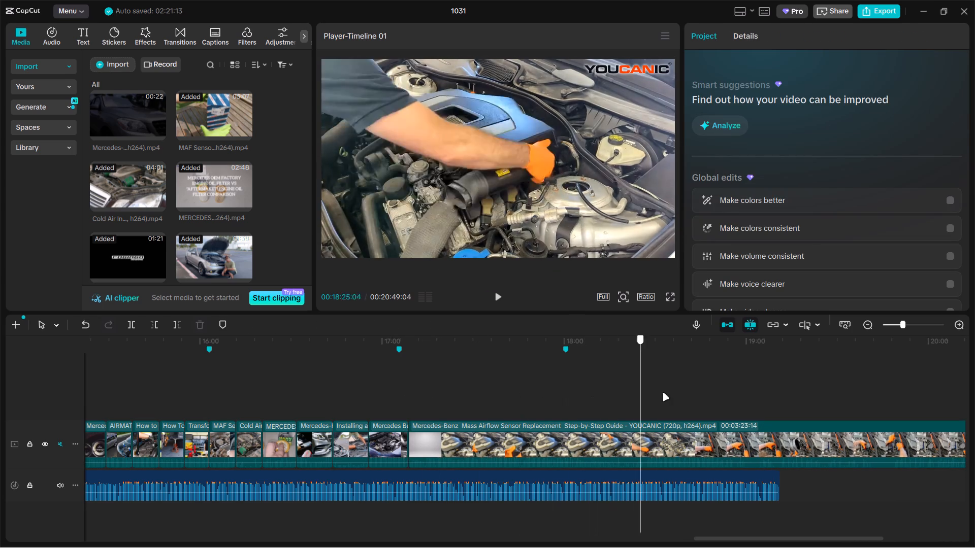
pyautogui.moveTo(662, 392); pyautogui.dragTo(705, 391)
pyautogui.moveTo(643, 444); pyautogui.dragTo(635, 447)
pyautogui.keyDown('ctrl'); pyautogui.scroll(-2, 610, 440); pyautogui.keyUp('ctrl')
pyautogui.doubleClick(462, 414)
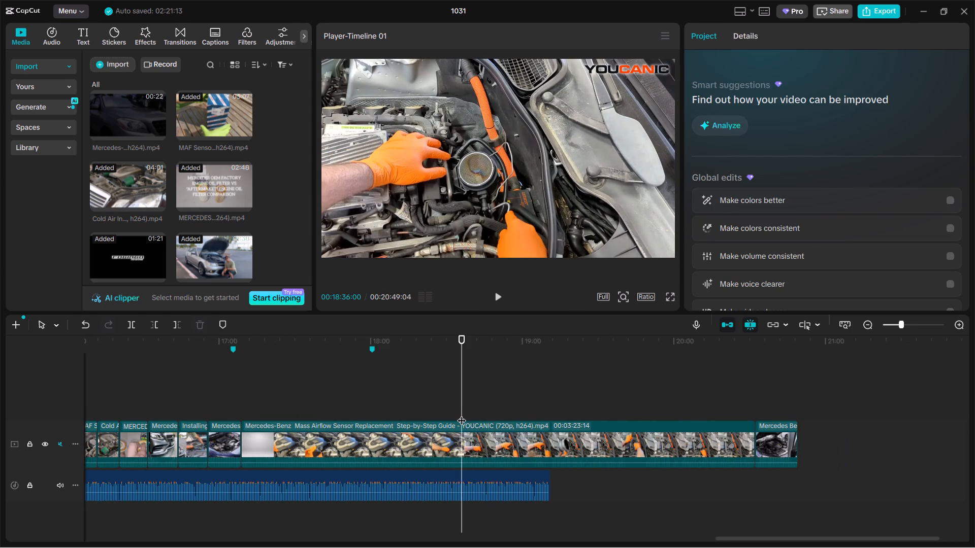
pyautogui.click(463, 448)
pyautogui.hotkey('ctrl', 'b')
pyautogui.click(426, 441)
pyautogui.press('BackSpace')
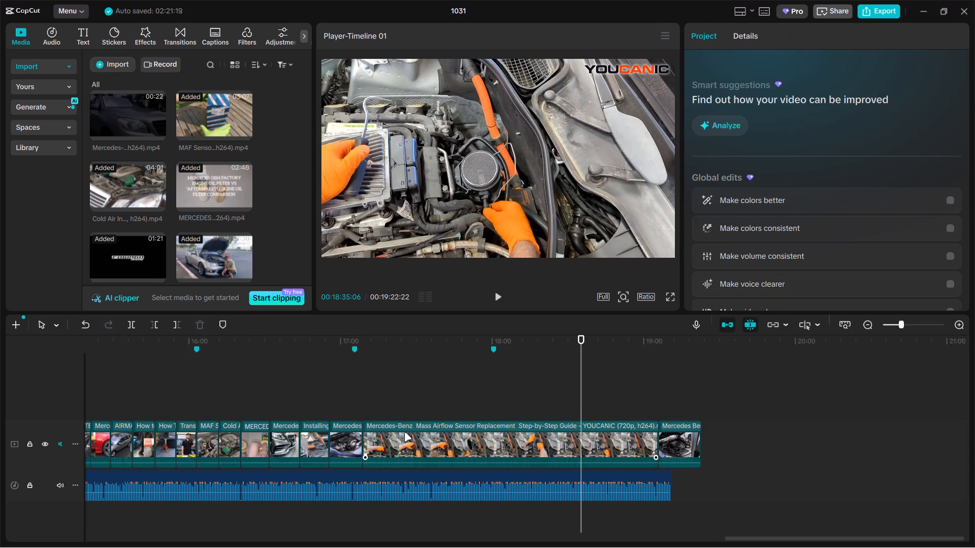
# Split the remaining Mass Airflow Sensor Replacement clip at 00:17:21:24 and delete the rest after the cut.
pyautogui.doubleClick(394, 407)
pyautogui.click(411, 437)
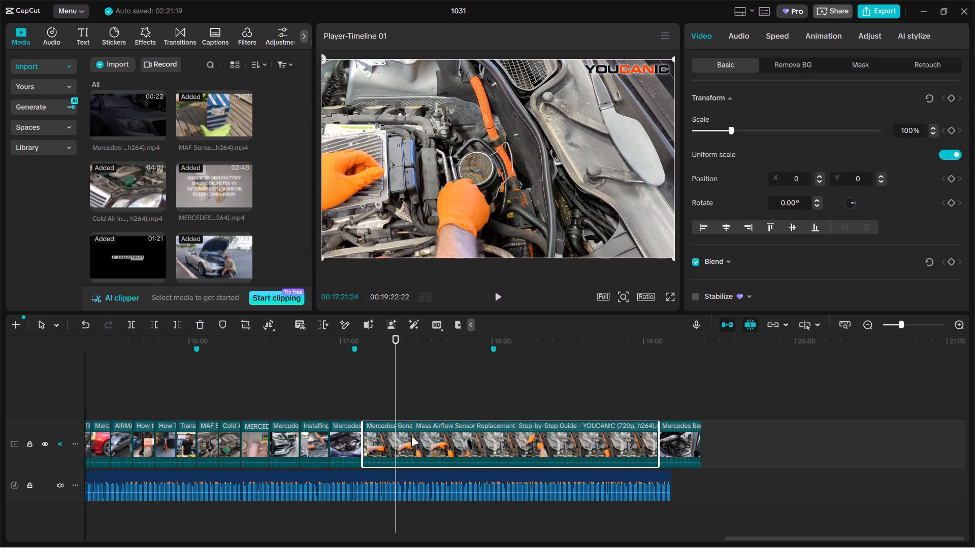
pyautogui.hotkey('ctrl', 'b')
pyautogui.press('BackSpace')
# Trim about 4 seconds off the start of the Mercedes Benz W212 M271 clip.
pyautogui.moveTo(428, 400); pyautogui.dragTo(448, 400)
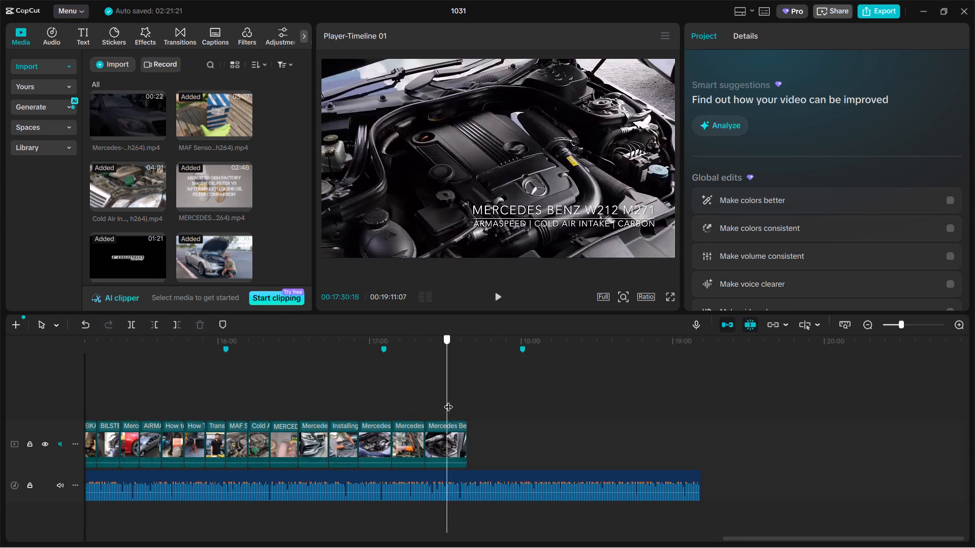
pyautogui.moveTo(448, 400); pyautogui.dragTo(457, 400)
pyautogui.click(460, 443)
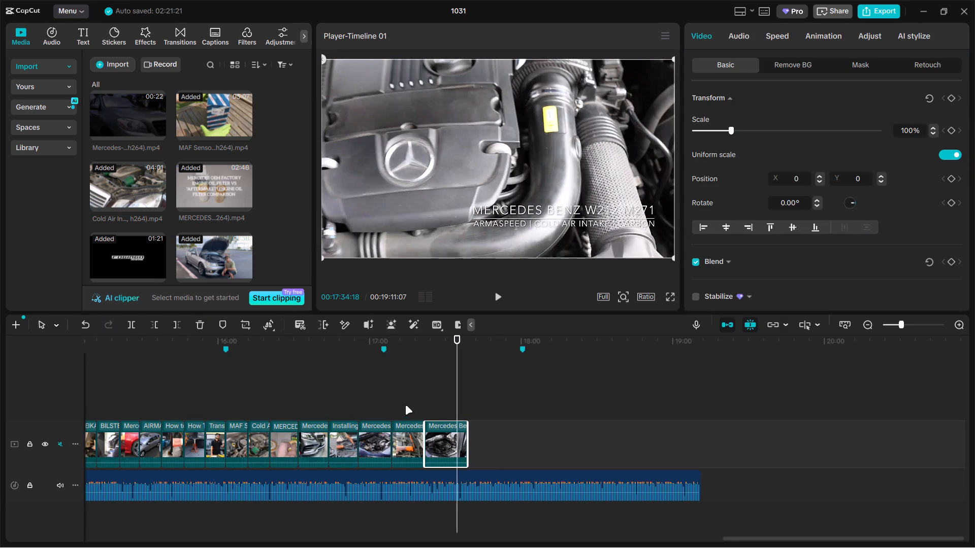
pyautogui.click(403, 405)
pyautogui.moveTo(403, 405); pyautogui.dragTo(370, 402)
pyautogui.keyDown('ctrl'); pyautogui.scroll(9, 446, 417); pyautogui.keyUp('ctrl')
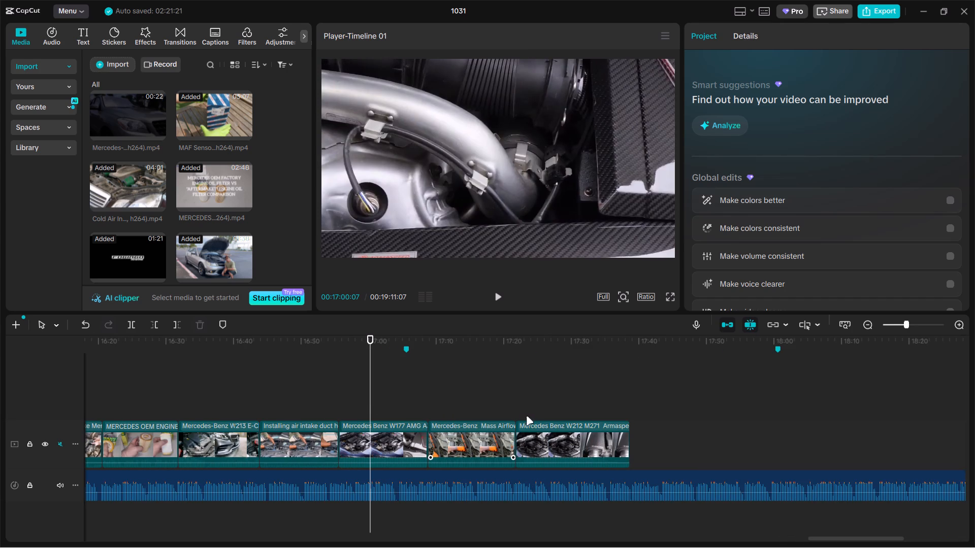
pyautogui.click(525, 389)
pyautogui.moveTo(525, 389); pyautogui.dragTo(539, 388)
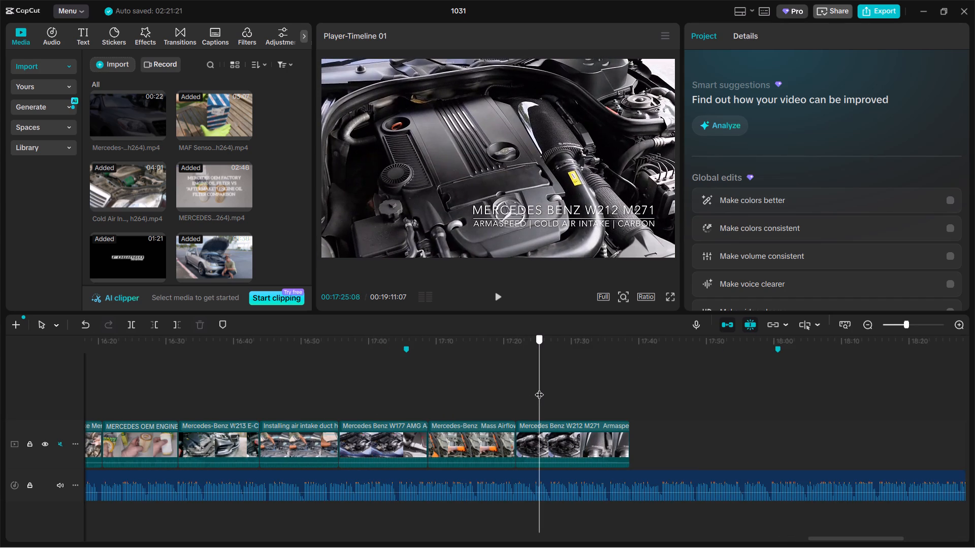
pyautogui.moveTo(539, 388); pyautogui.dragTo(551, 383)
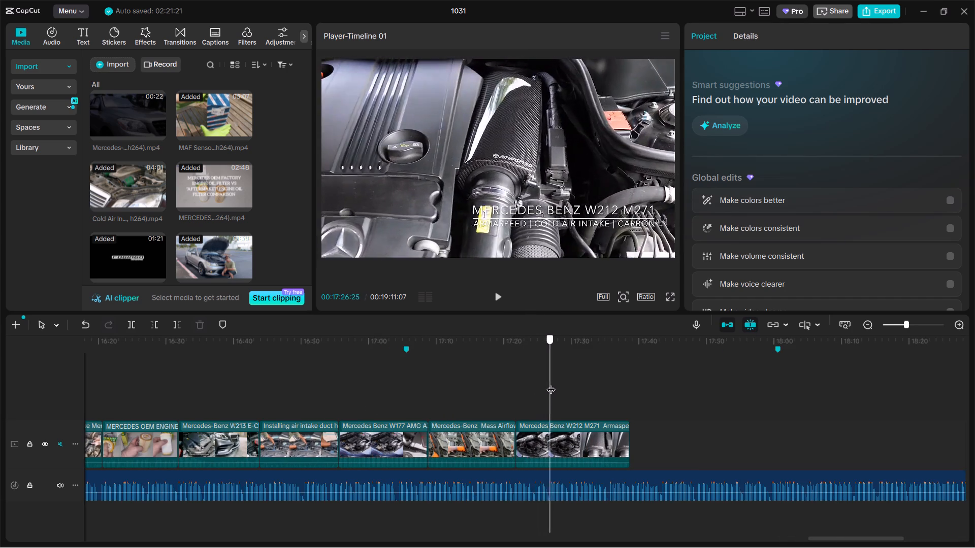
pyautogui.moveTo(551, 383); pyautogui.dragTo(608, 373)
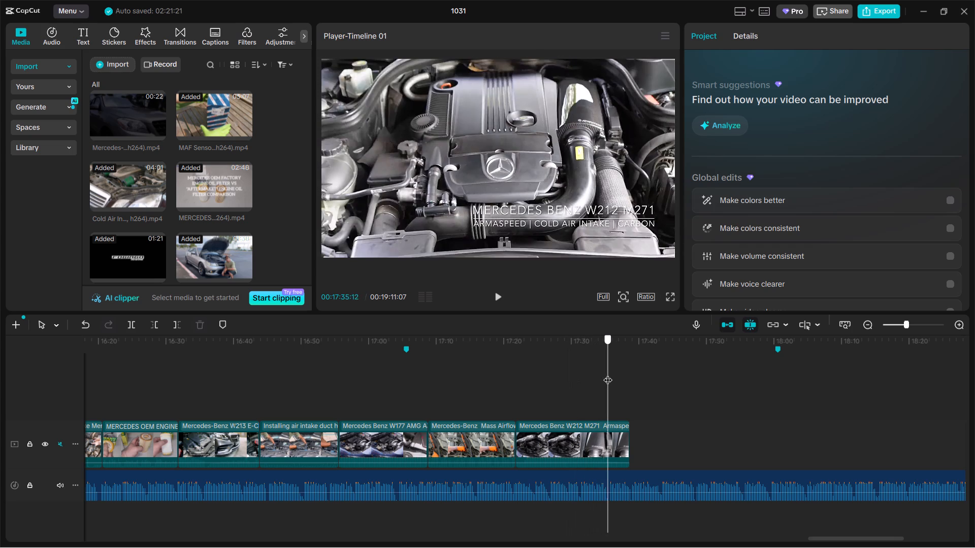
pyautogui.moveTo(608, 373); pyautogui.dragTo(605, 374)
pyautogui.click(568, 438)
pyautogui.moveTo(516, 435); pyautogui.dragTo(533, 427)
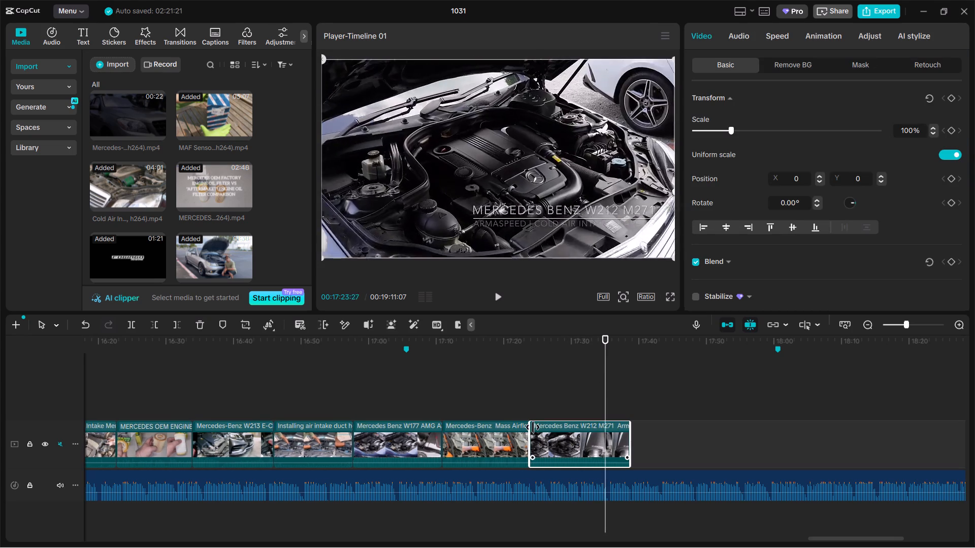
pyautogui.moveTo(533, 427); pyautogui.dragTo(545, 425)
# Scale the W212 M271 clip to 191% and shift it to X 159, Y -227 so its caption falls out of frame.
pyautogui.click(547, 387)
pyautogui.click(512, 200)
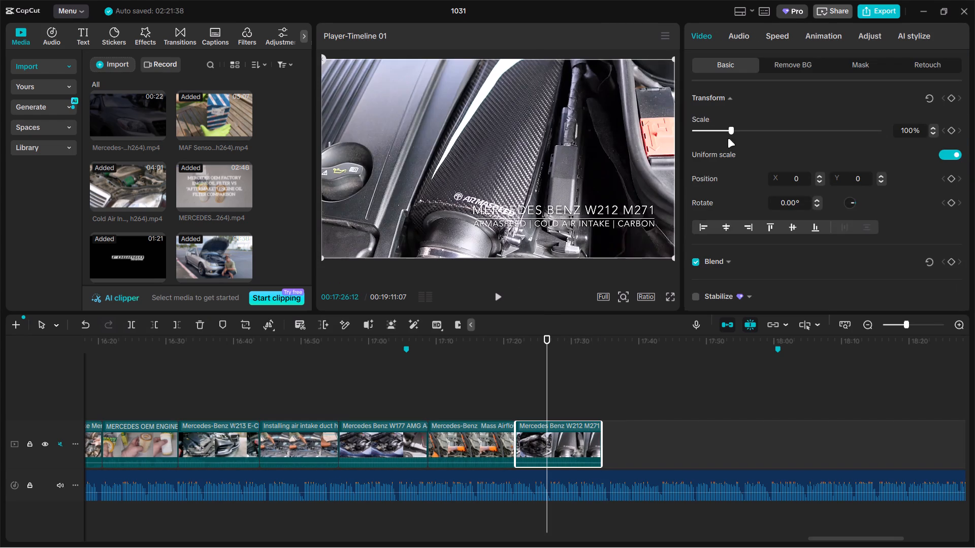
pyautogui.moveTo(735, 131); pyautogui.dragTo(765, 132)
pyautogui.moveTo(622, 152); pyautogui.dragTo(636, 173)
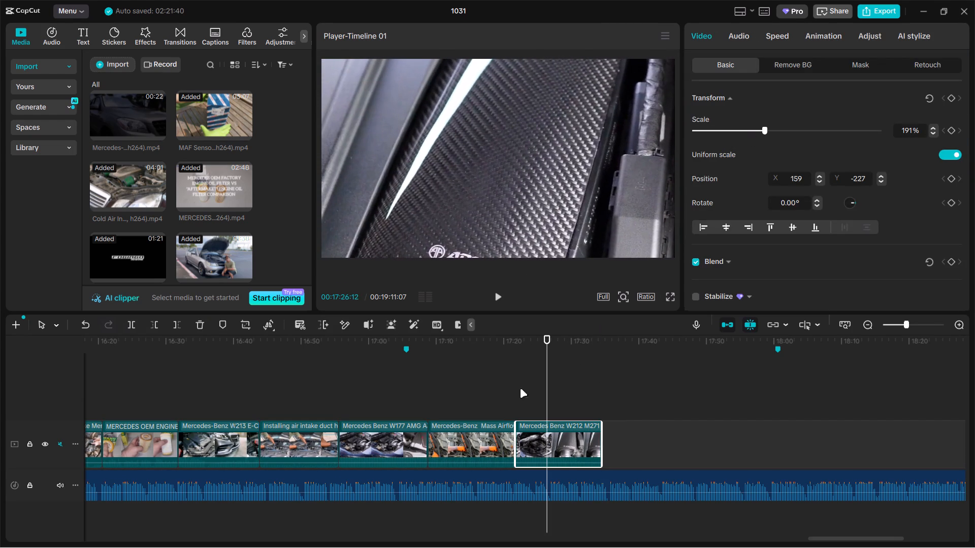
# Trim the ends of the last eight clips together, from MAF Sensor to W212 M271, so the section ends just past the 17:05 marker.
pyautogui.click(465, 393)
pyautogui.keyDown('ctrl'); pyautogui.scroll(-8, 465, 393); pyautogui.keyUp('ctrl')
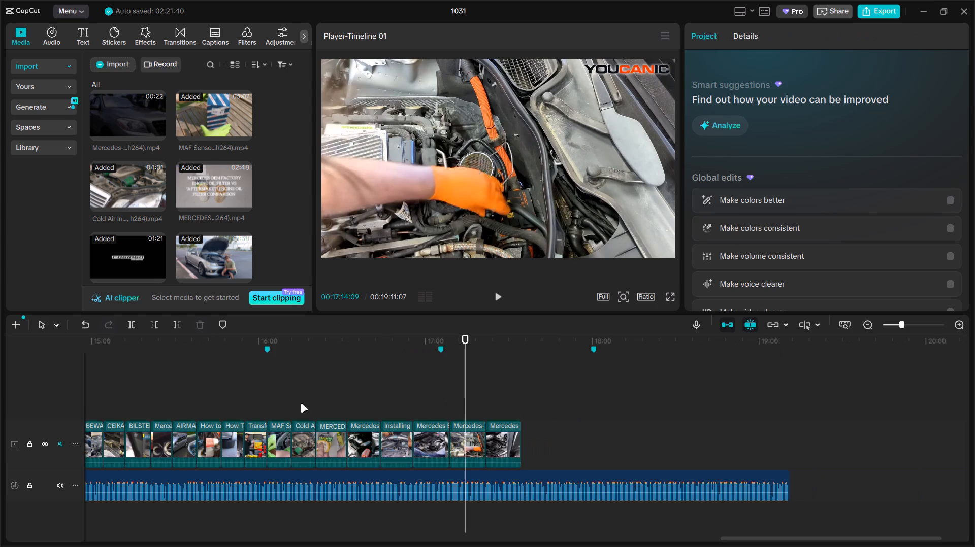
pyautogui.moveTo(286, 401); pyautogui.dragTo(542, 440)
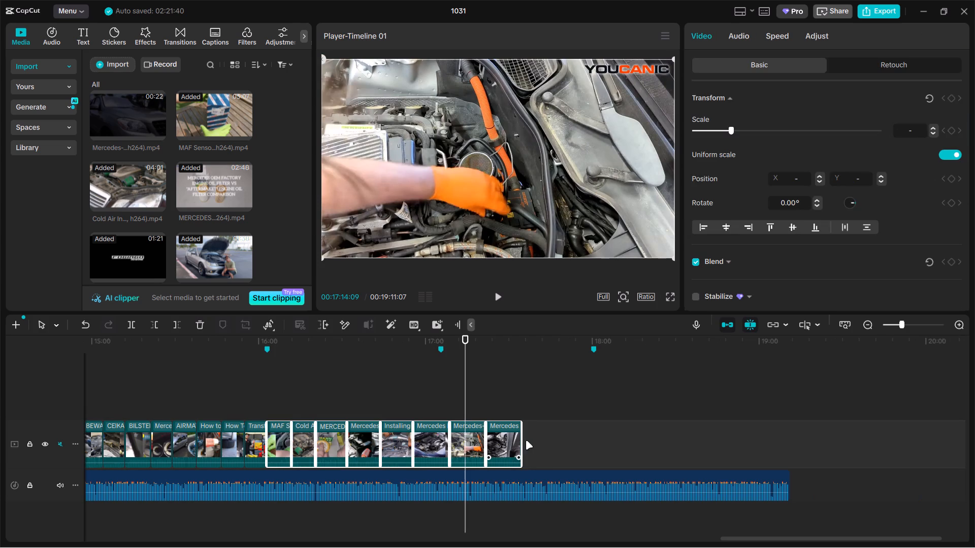
pyautogui.moveTo(524, 440); pyautogui.dragTo(514, 440)
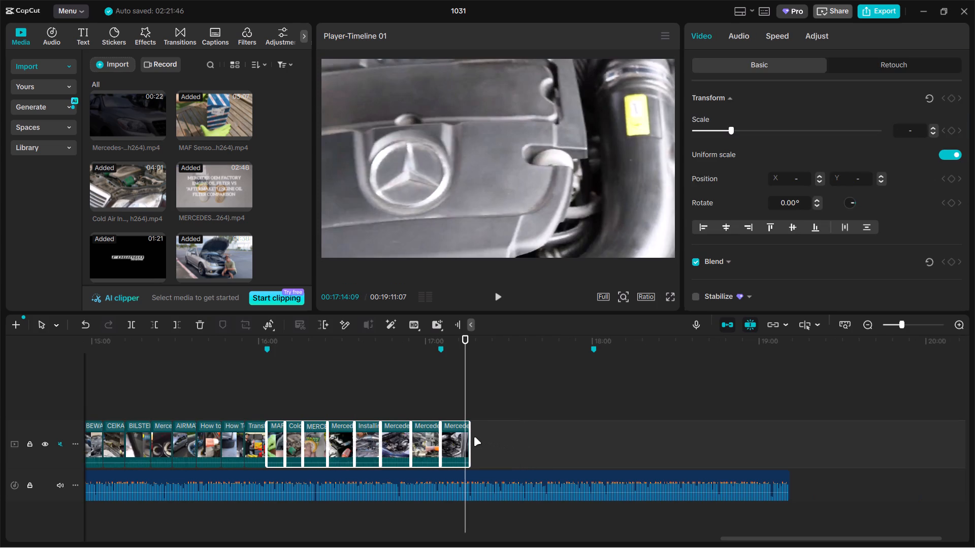
pyautogui.keyDown('ctrl'); pyautogui.scroll(4, 471, 437); pyautogui.keyUp('ctrl')
pyautogui.moveTo(475, 436); pyautogui.dragTo(464, 436)
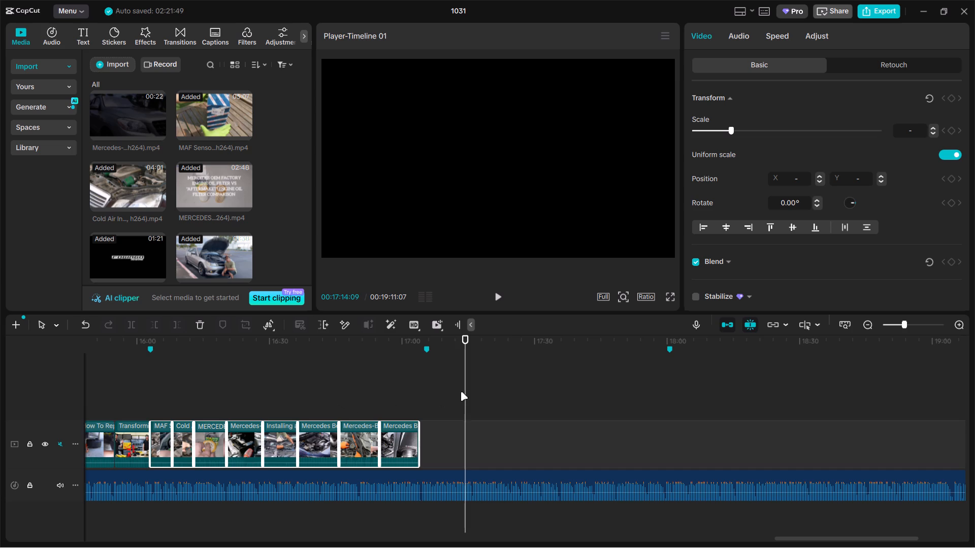
pyautogui.moveTo(466, 390); pyautogui.dragTo(344, 391)
pyautogui.click(421, 430)
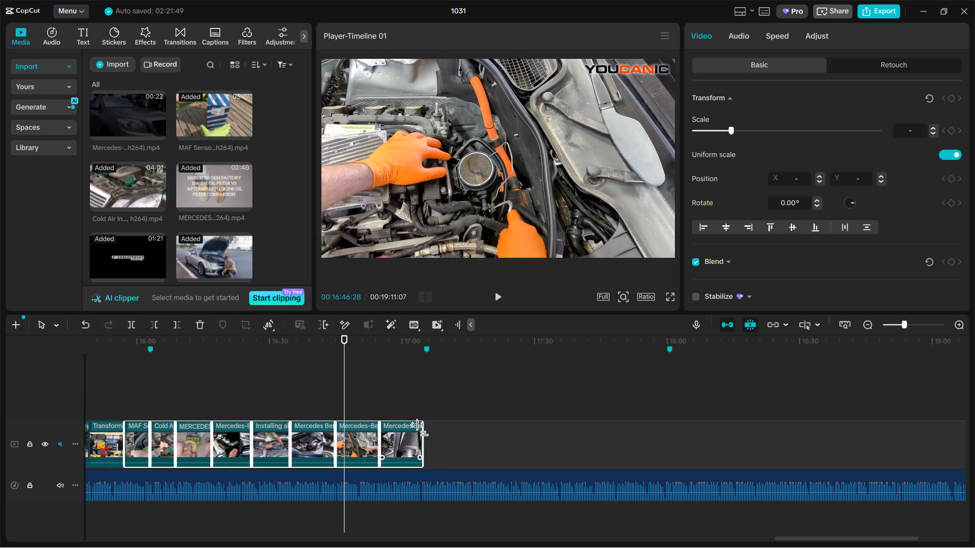
pyautogui.keyDown('ctrl'); pyautogui.scroll(5, 435, 416); pyautogui.keyUp('ctrl')
pyautogui.moveTo(551, 433); pyautogui.dragTo(546, 433)
pyautogui.moveTo(536, 437); pyautogui.dragTo(531, 437)
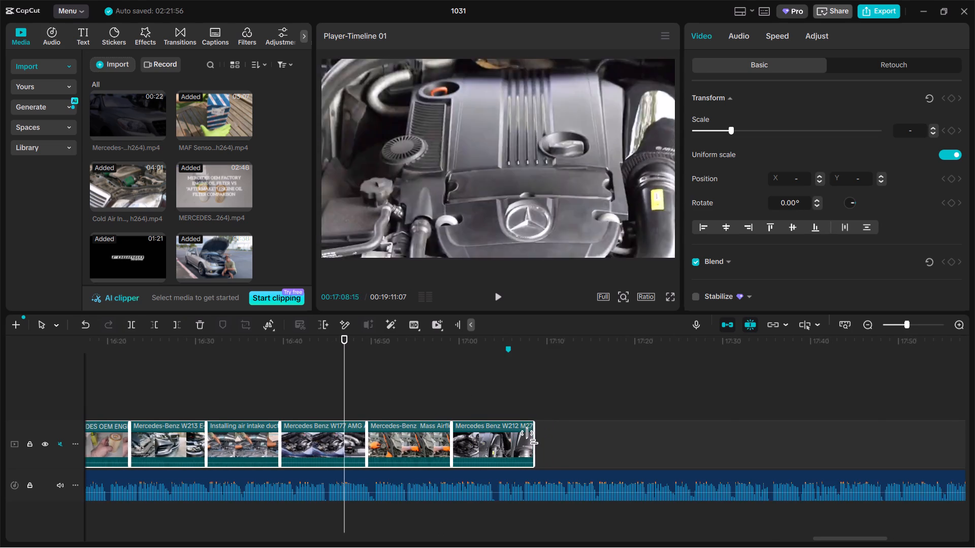
pyautogui.moveTo(531, 437); pyautogui.dragTo(530, 437)
# Trim the end of the W212 M271 clip back to the marker at about 00:17:05 and play over the cut.
pyautogui.click(503, 412)
pyautogui.click(502, 434)
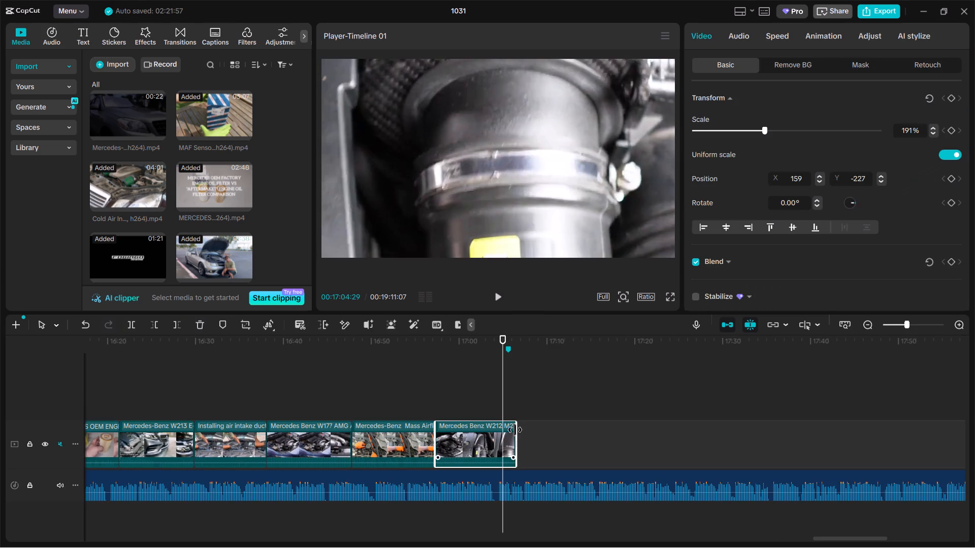
pyautogui.moveTo(515, 430); pyautogui.dragTo(505, 429)
pyautogui.press('space')
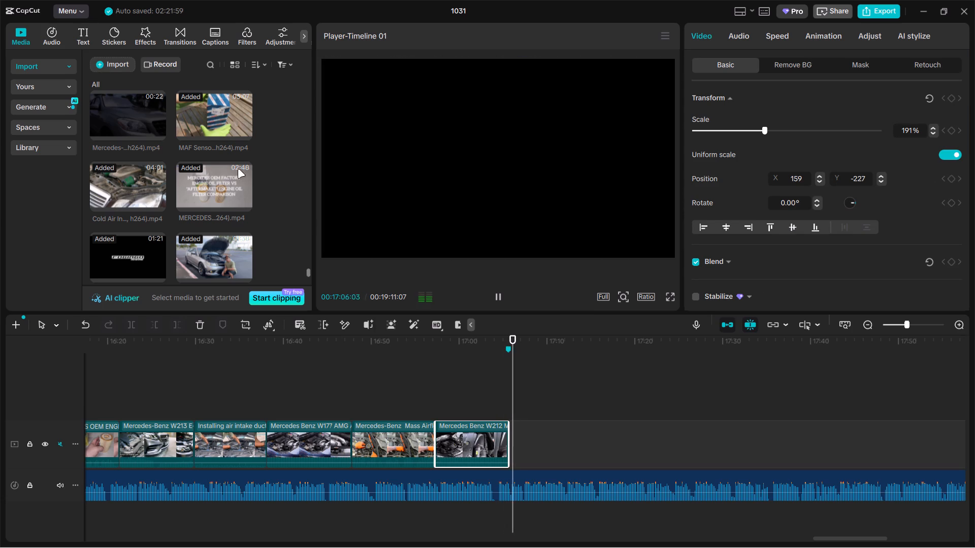
pyautogui.press('space')
# Import all videos from the k2 folder and append them to the main track after the W212 M271 clip.
pyautogui.click(125, 66)
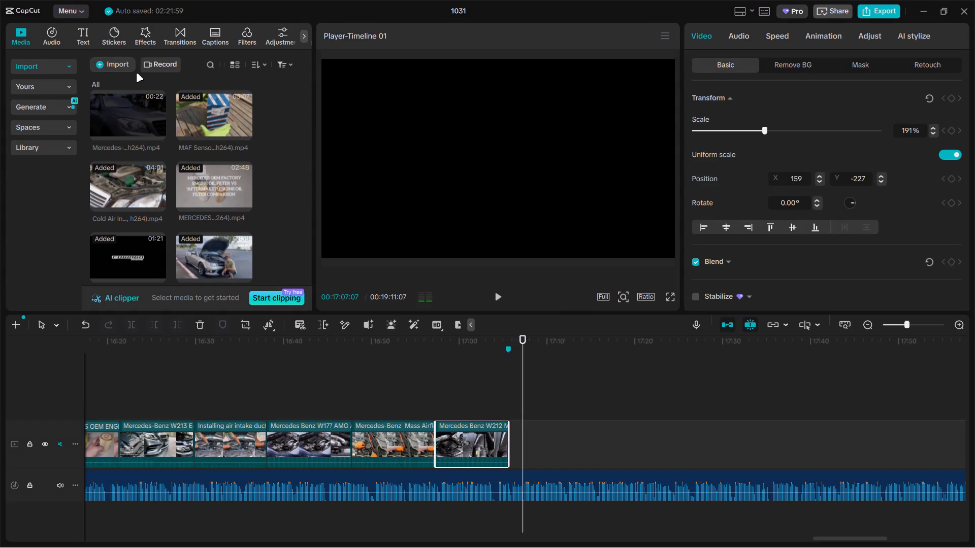
pyautogui.click(157, 78)
pyautogui.click(133, 62)
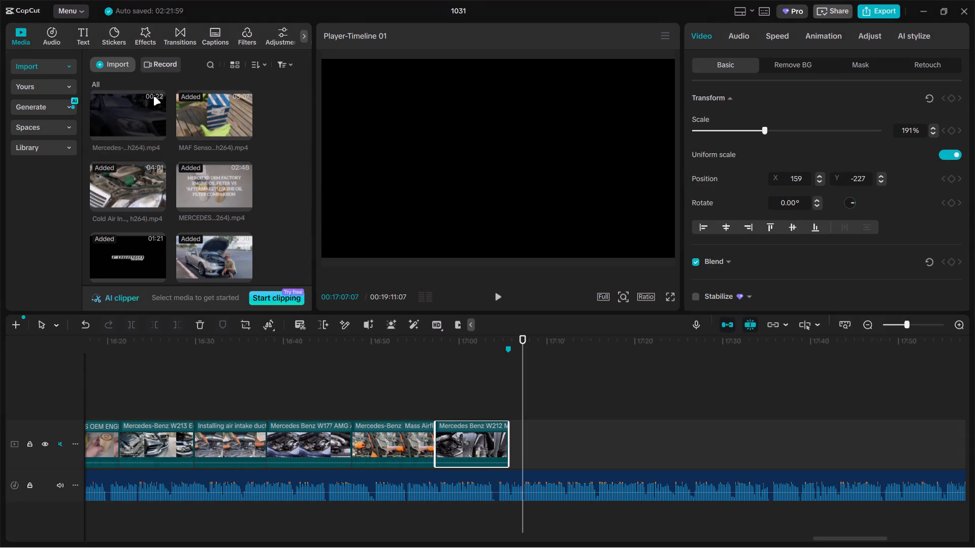
pyautogui.click(153, 96)
pyautogui.click(75, 32)
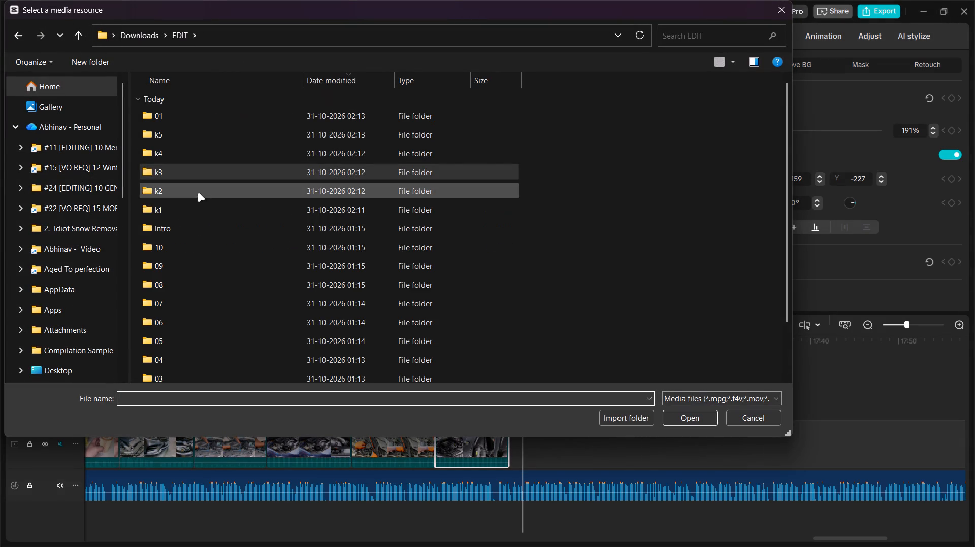
pyautogui.doubleClick(198, 193)
pyautogui.hotkey('ctrl', 'a')
pyautogui.press('Return')
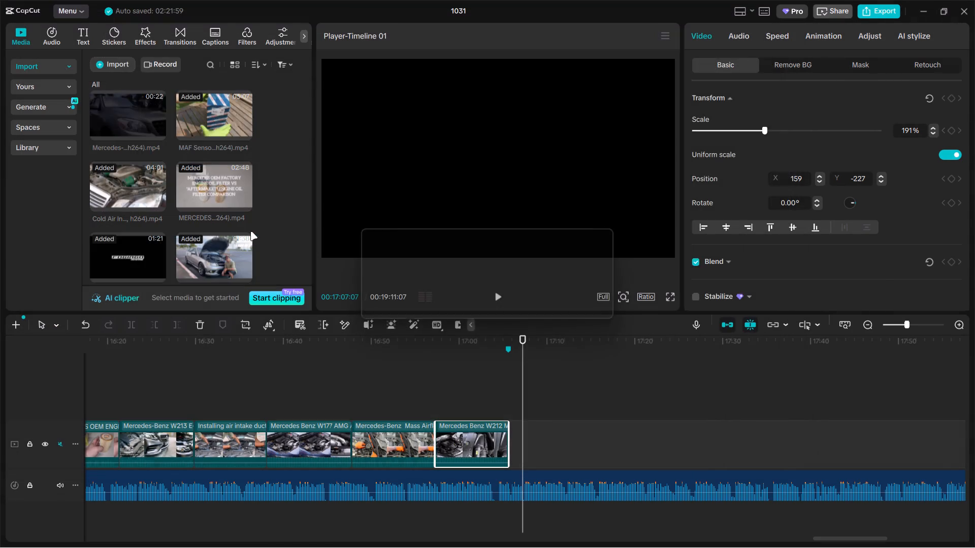
pyautogui.moveTo(202, 119); pyautogui.dragTo(560, 439)
# Trim about 5 seconds off the start of the 2020 Mercedes C 63 S AMG Muffler Delete clip.
pyautogui.moveTo(534, 418); pyautogui.dragTo(454, 412)
pyautogui.keyDown('ctrl'); pyautogui.scroll(-4, 440, 398); pyautogui.keyUp('ctrl')
pyautogui.doubleClick(282, 398)
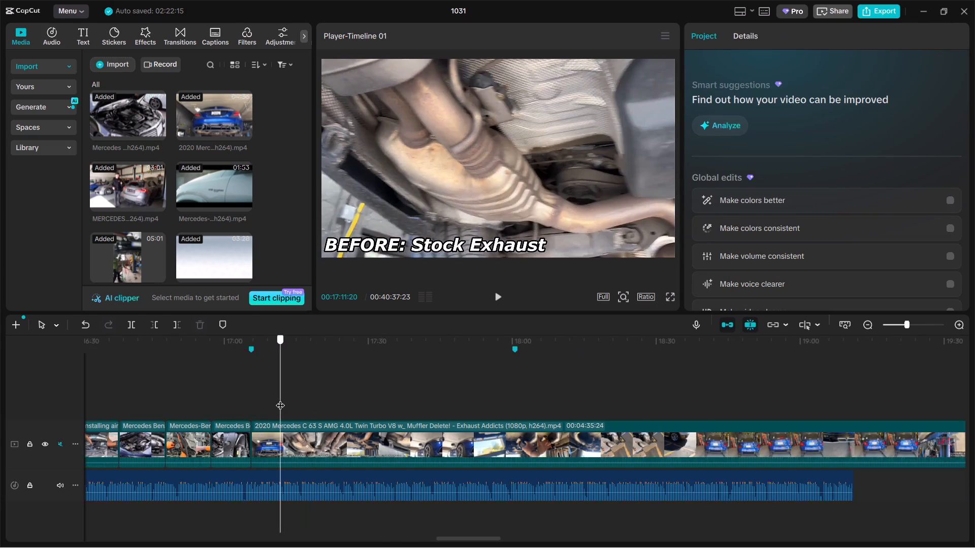
pyautogui.click(286, 433)
pyautogui.moveTo(254, 434); pyautogui.dragTo(267, 433)
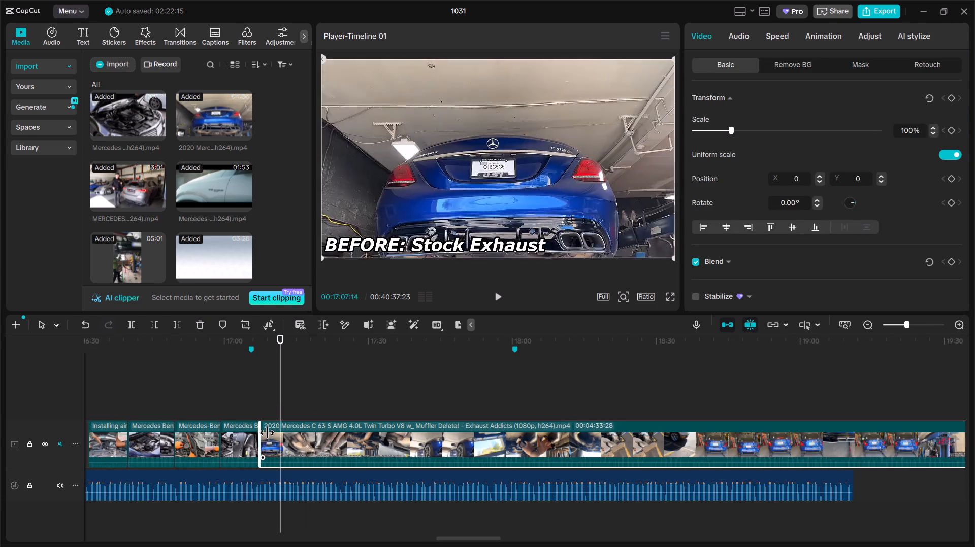
pyautogui.moveTo(267, 433); pyautogui.dragTo(277, 432)
# Split the 2020 Mercedes C 63 S AMG clip at 00:17:15:29 and delete the rest after the cut.
pyautogui.moveTo(284, 414); pyautogui.dragTo(288, 413)
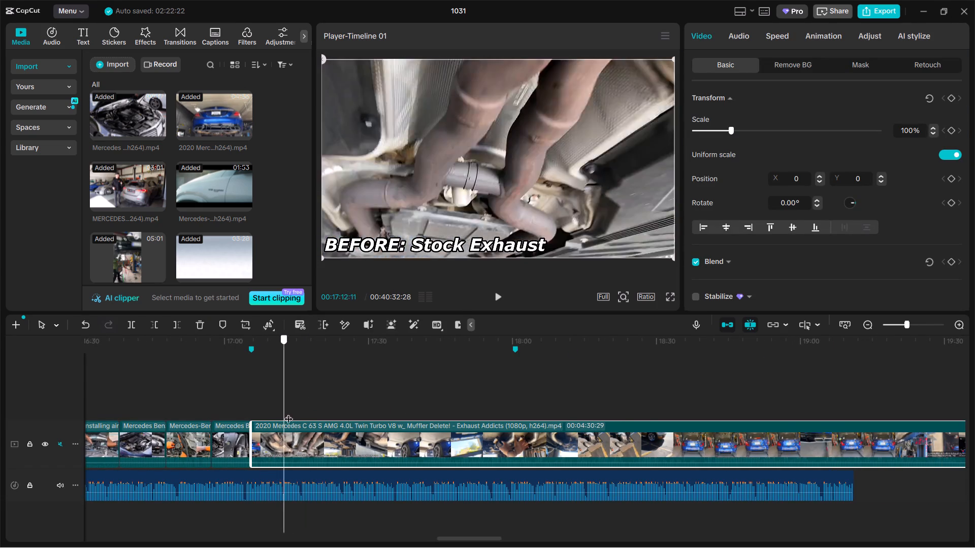
pyautogui.moveTo(288, 413); pyautogui.dragTo(301, 415)
pyautogui.hotkey('ctrl', 'b')
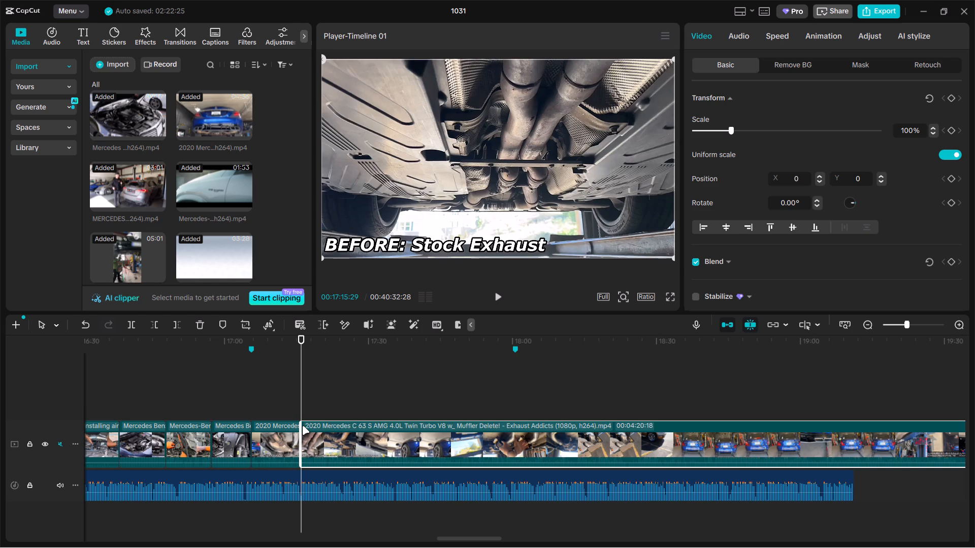
pyautogui.press('BackSpace')
# Scale the 2020 Mercedes C 63 S AMG clip to 148% so its caption falls out of frame.
pyautogui.click(298, 381)
pyautogui.click(277, 388)
pyautogui.click(432, 161)
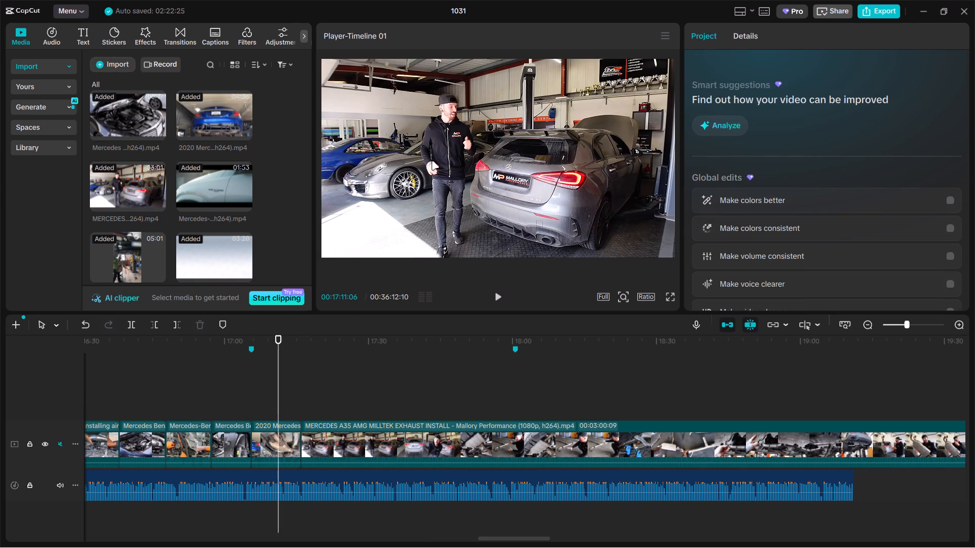
pyautogui.moveTo(733, 125); pyautogui.dragTo(749, 124)
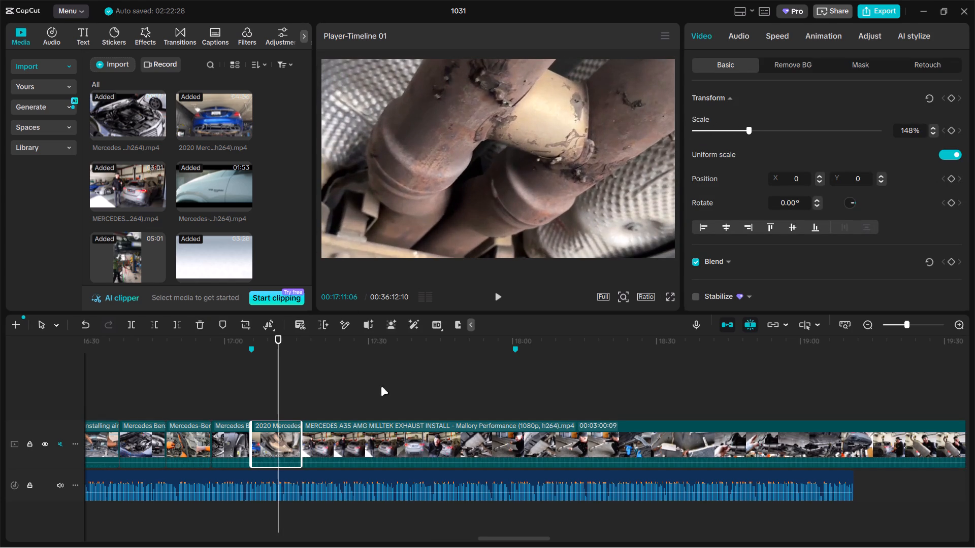
# Split the MERCEDES A35 AMG MILLTEK exhaust clip at 00:18:56:11 and delete the part before the cut.
pyautogui.moveTo(278, 401); pyautogui.dragTo(292, 397)
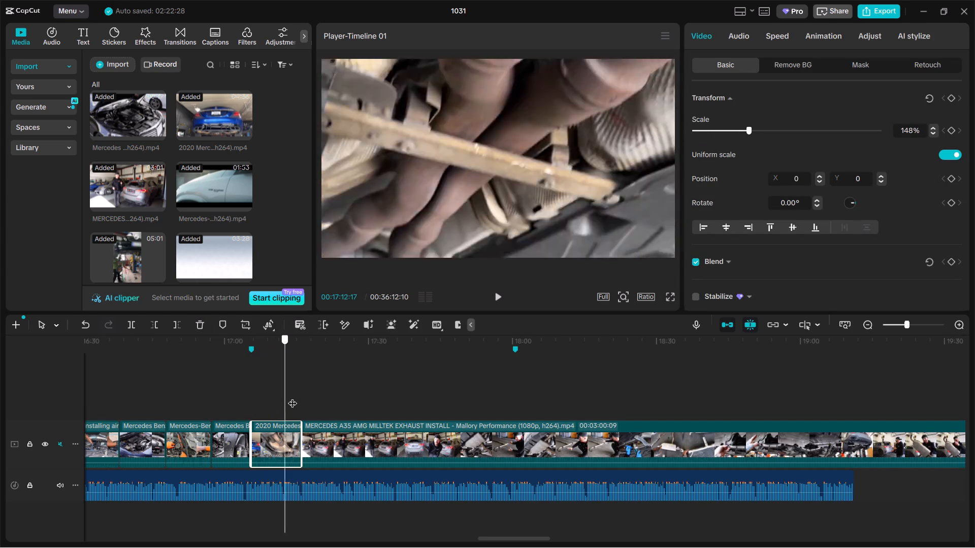
pyautogui.moveTo(292, 397); pyautogui.dragTo(538, 370)
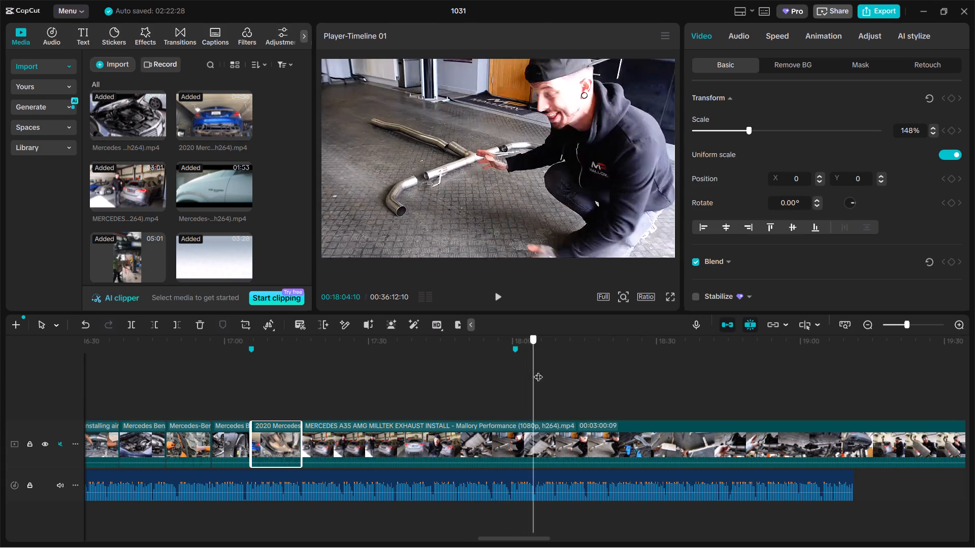
pyautogui.moveTo(538, 370); pyautogui.dragTo(755, 359)
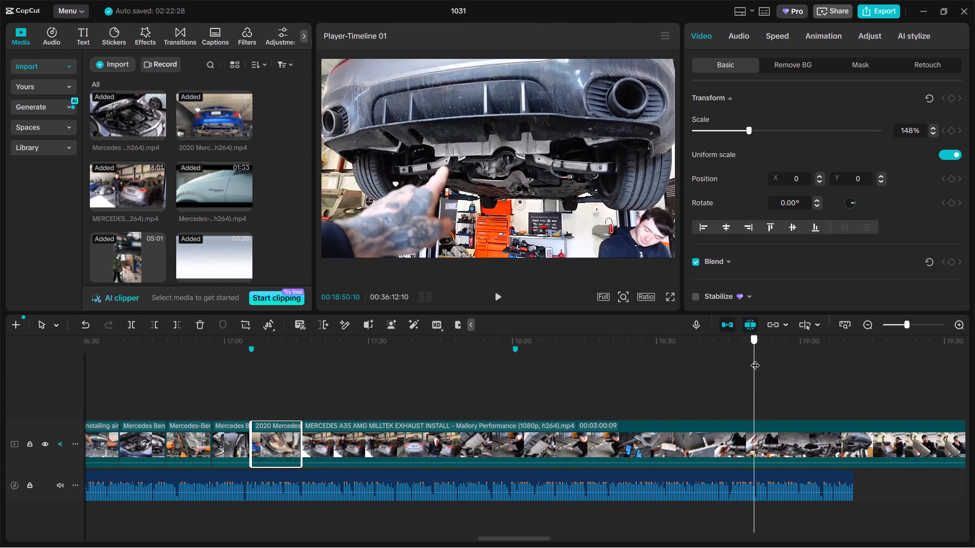
pyautogui.moveTo(755, 359); pyautogui.dragTo(728, 357)
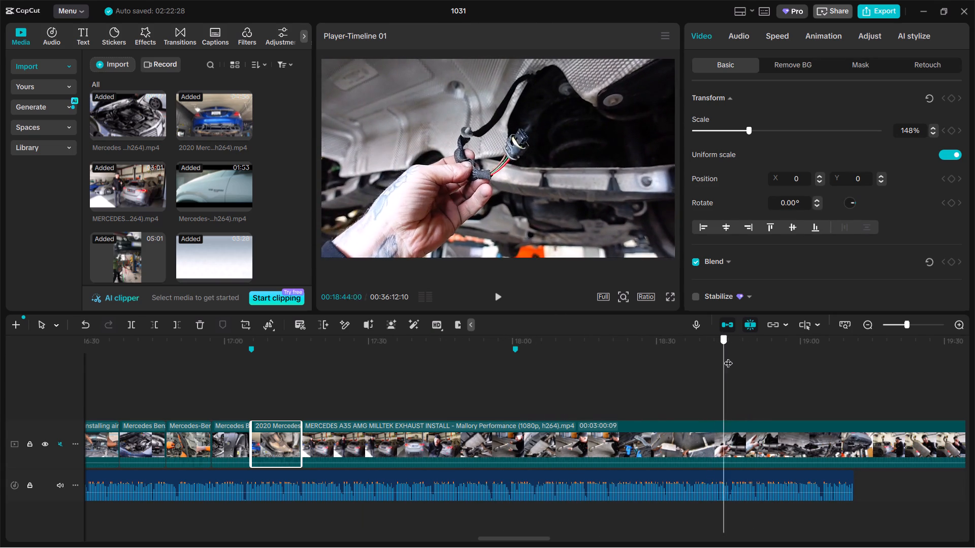
pyautogui.moveTo(728, 357); pyautogui.dragTo(792, 351)
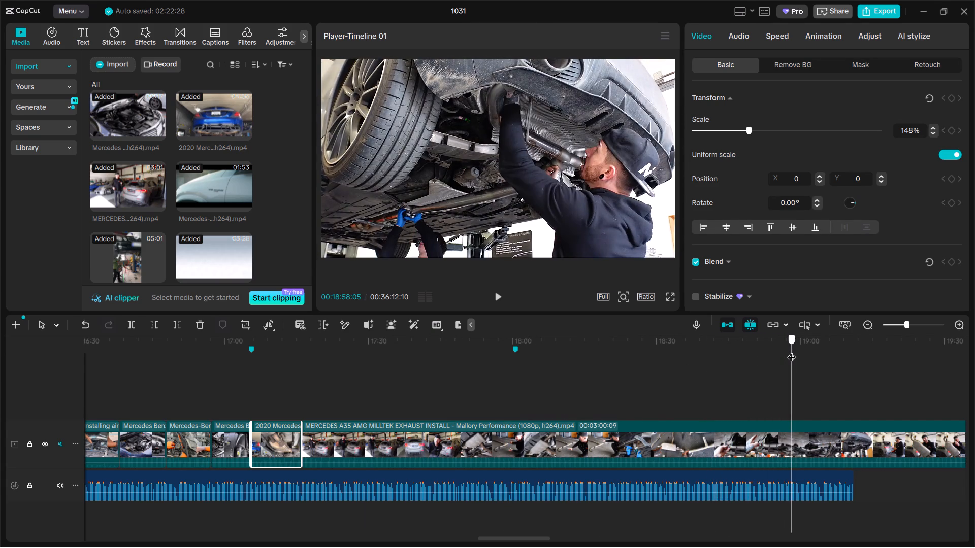
pyautogui.moveTo(792, 351); pyautogui.dragTo(783, 354)
pyautogui.click(747, 427)
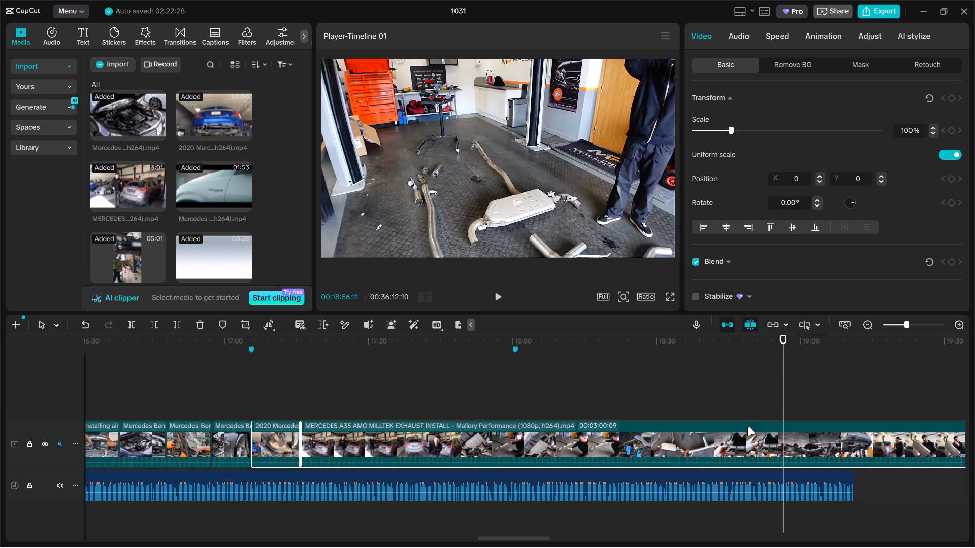
pyautogui.hotkey('ctrl', 'b')
pyautogui.click(694, 429)
pyautogui.press('BackSpace')
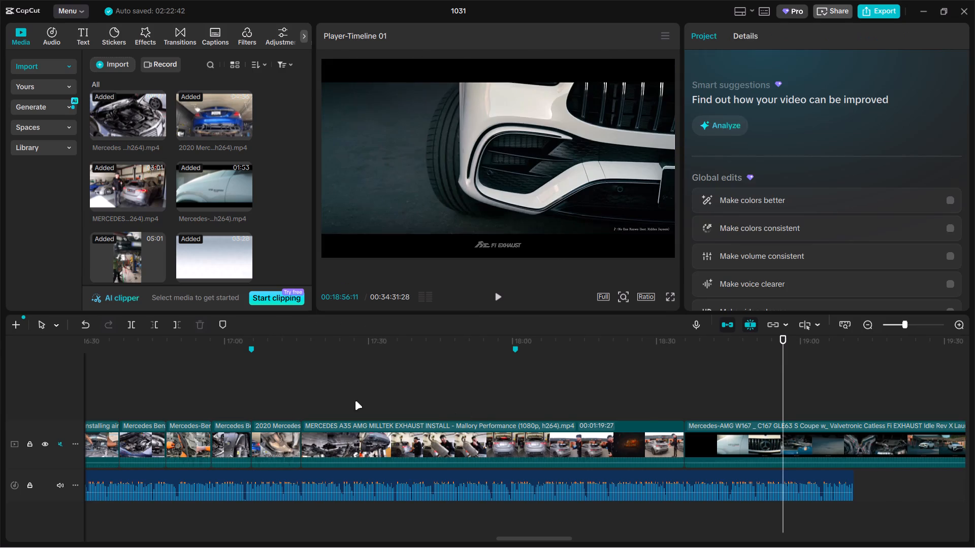
# Split the MERCEDES A35 AMG clip at 00:17:25:21 and delete the rest after the cut.
pyautogui.doubleClick(344, 403)
pyautogui.click(366, 435)
pyautogui.hotkey('ctrl', 'b')
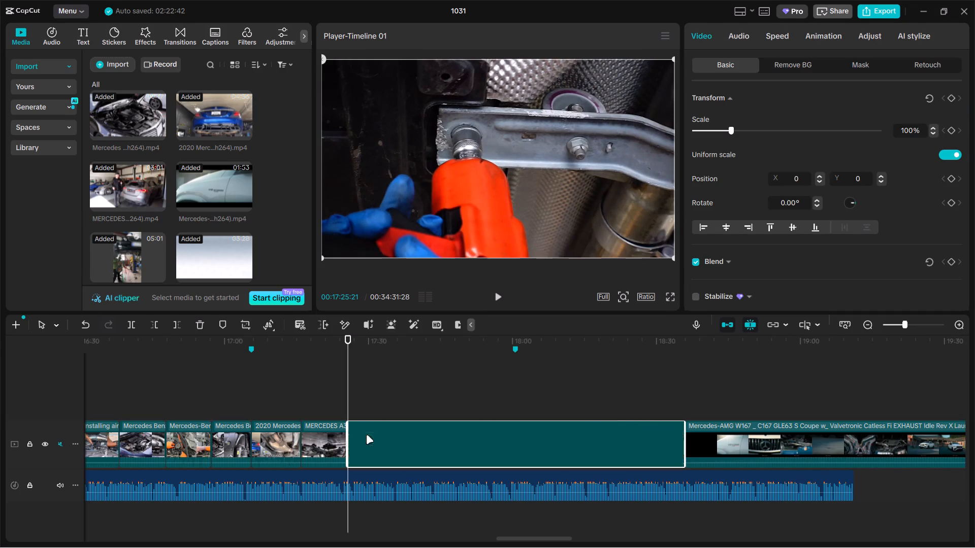
pyautogui.press('BackSpace')
# Split the Mercedes-AMG W167 Fi EXHAUST clip at 00:17:53:03 and delete the part before the cut.
pyautogui.moveTo(346, 391); pyautogui.dragTo(545, 389)
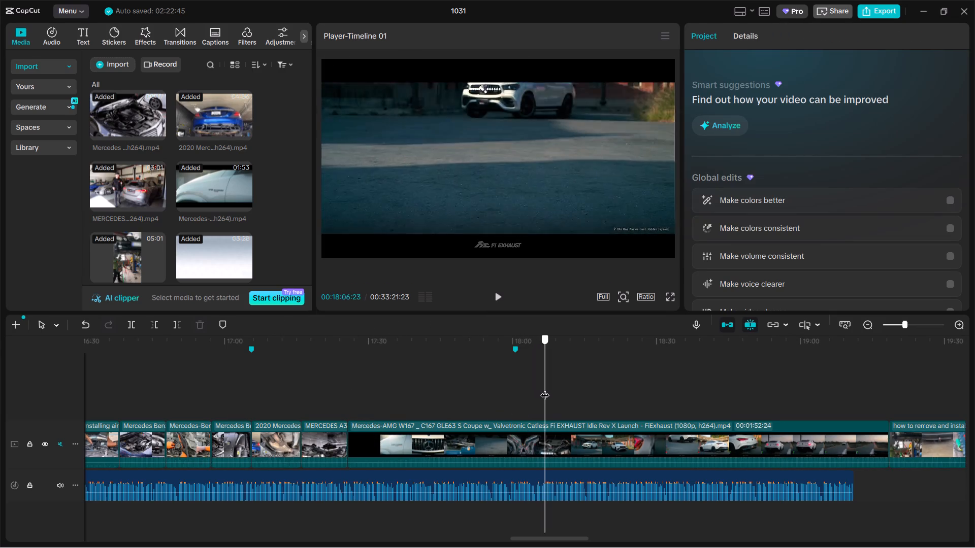
pyautogui.moveTo(545, 389); pyautogui.dragTo(479, 392)
pyautogui.click(483, 439)
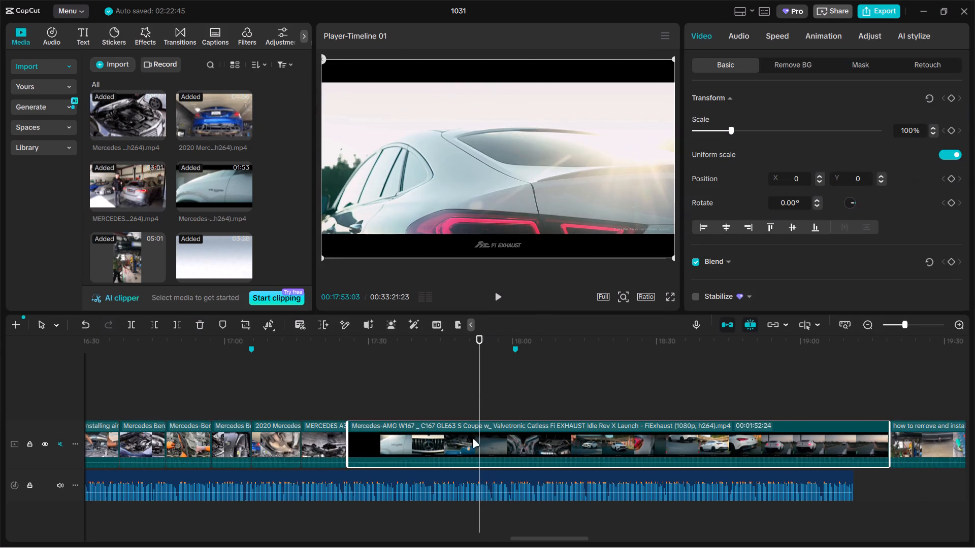
pyautogui.hotkey('ctrl', 'b')
pyautogui.moveTo(417, 434); pyautogui.dragTo(416, 429)
pyautogui.press('BackSpace')
# Split the Mercedes-AMG W167 clip at 00:17:35:29 and delete the rest after the cut.
pyautogui.click(344, 399)
pyautogui.moveTo(344, 399); pyautogui.dragTo(345, 399)
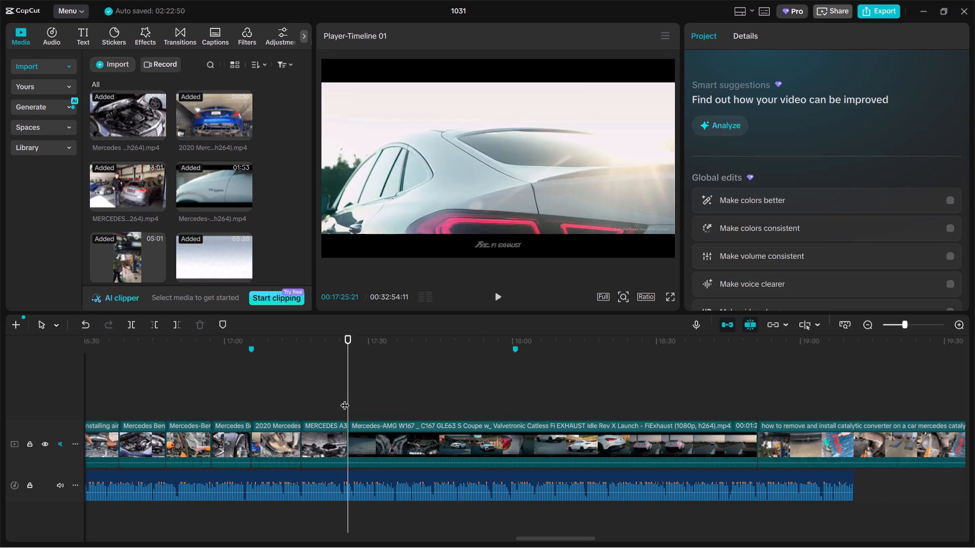
pyautogui.moveTo(345, 399); pyautogui.dragTo(397, 393)
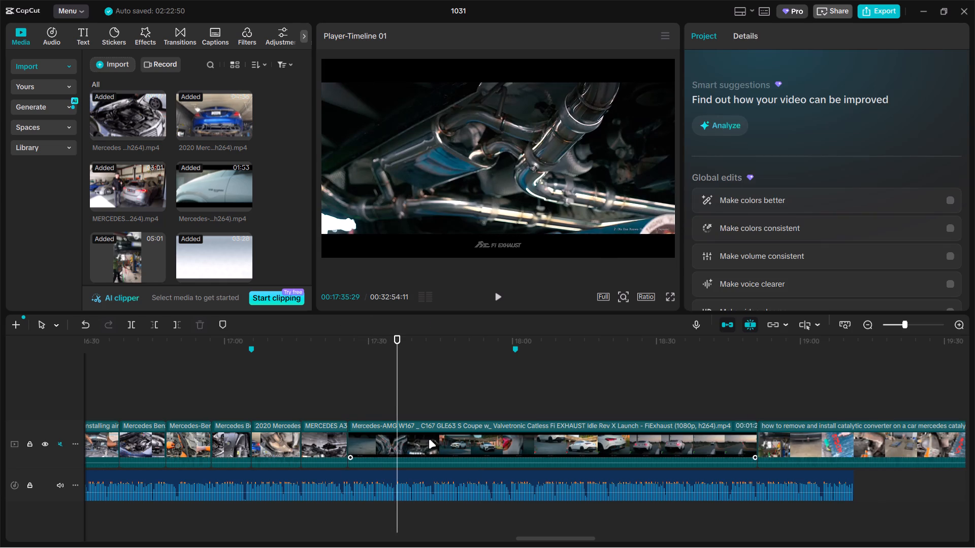
pyautogui.click(429, 439)
pyautogui.hotkey('ctrl', 'b')
pyautogui.press('BackSpace')
# Scale the Mercedes-AMG W167 clip to about 143% so its black bars and logo fall out of frame.
pyautogui.click(391, 404)
pyautogui.click(457, 260)
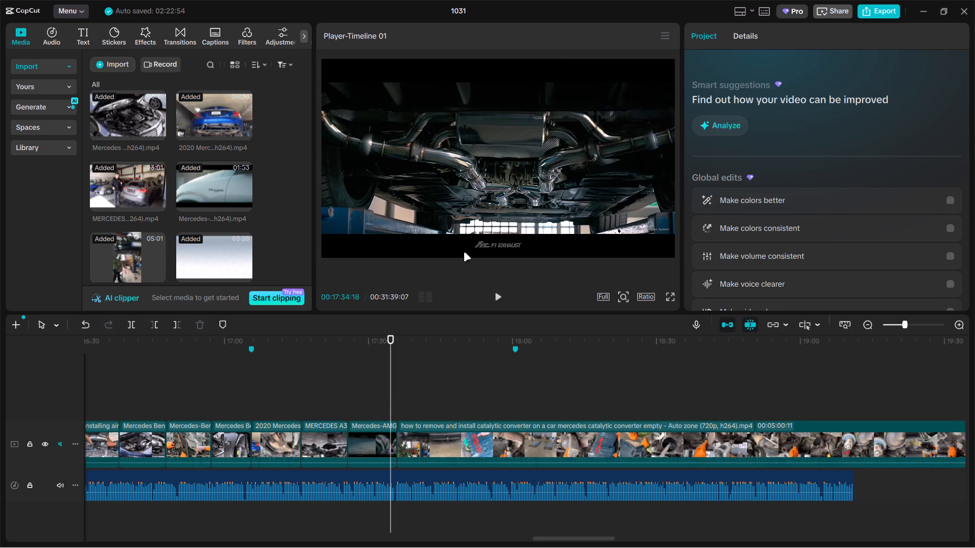
pyautogui.click(582, 124)
pyautogui.moveTo(730, 128); pyautogui.dragTo(744, 125)
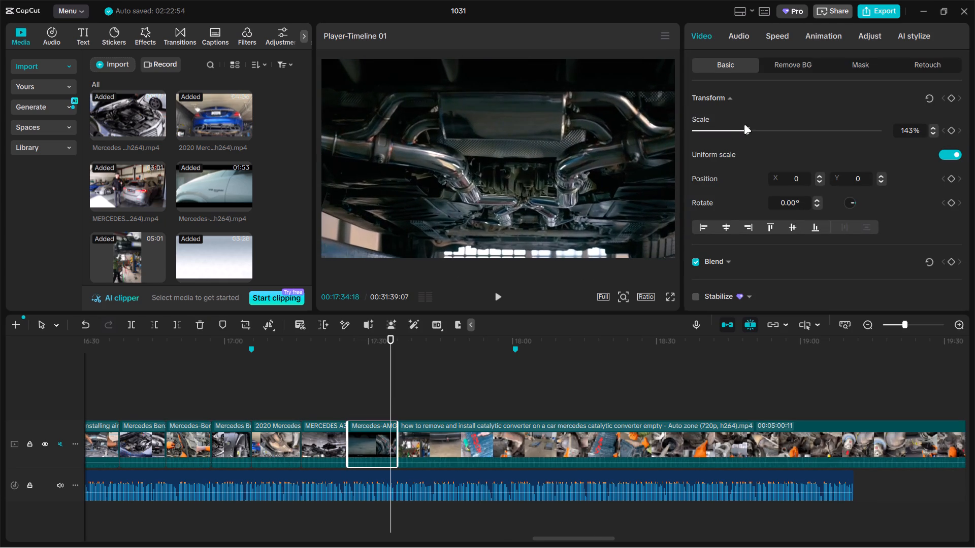
pyautogui.moveTo(744, 125); pyautogui.dragTo(745, 125)
# Split the catalytic converter removal clip at 00:18:06:13 and delete the part before the cut.
pyautogui.click(447, 372)
pyautogui.moveTo(447, 373); pyautogui.dragTo(545, 379)
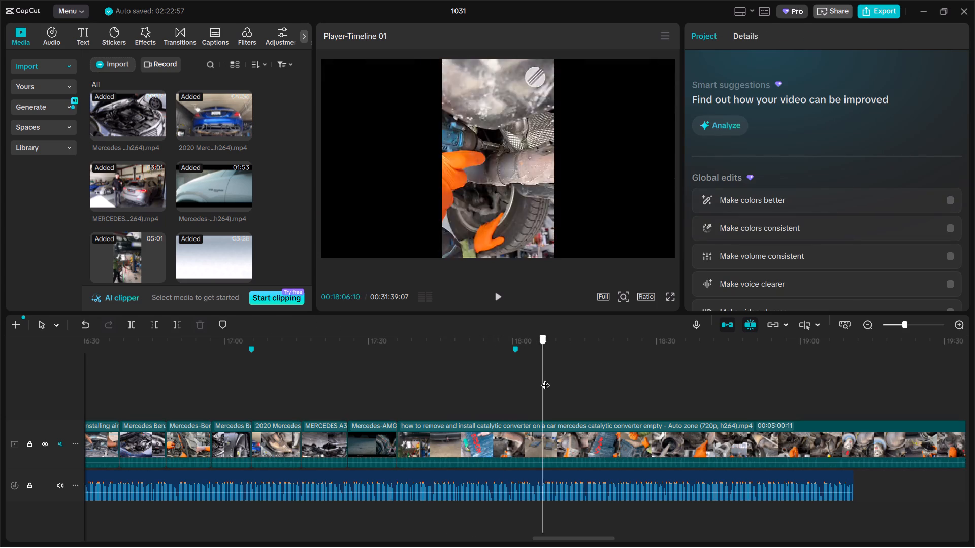
pyautogui.moveTo(545, 379); pyautogui.dragTo(558, 389)
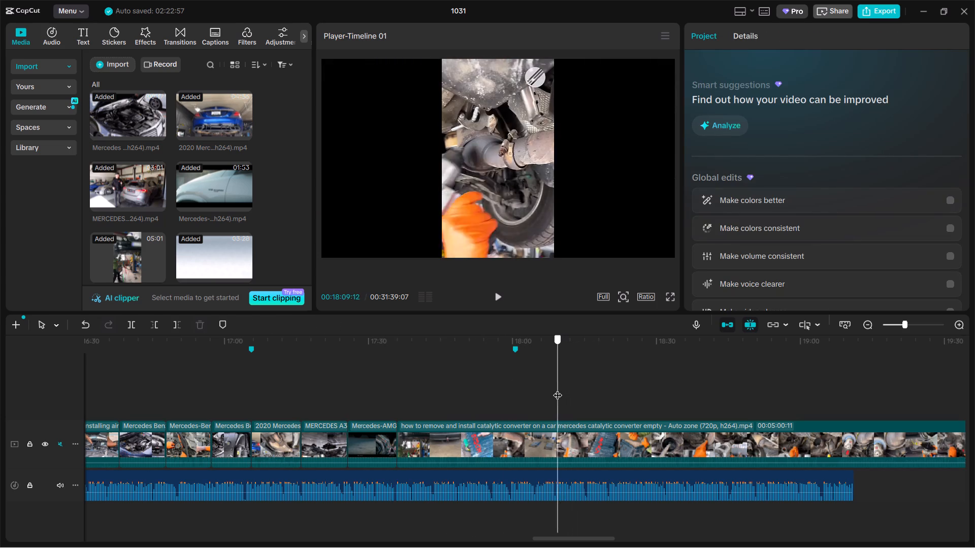
pyautogui.moveTo(558, 389); pyautogui.dragTo(543, 392)
pyautogui.click(534, 443)
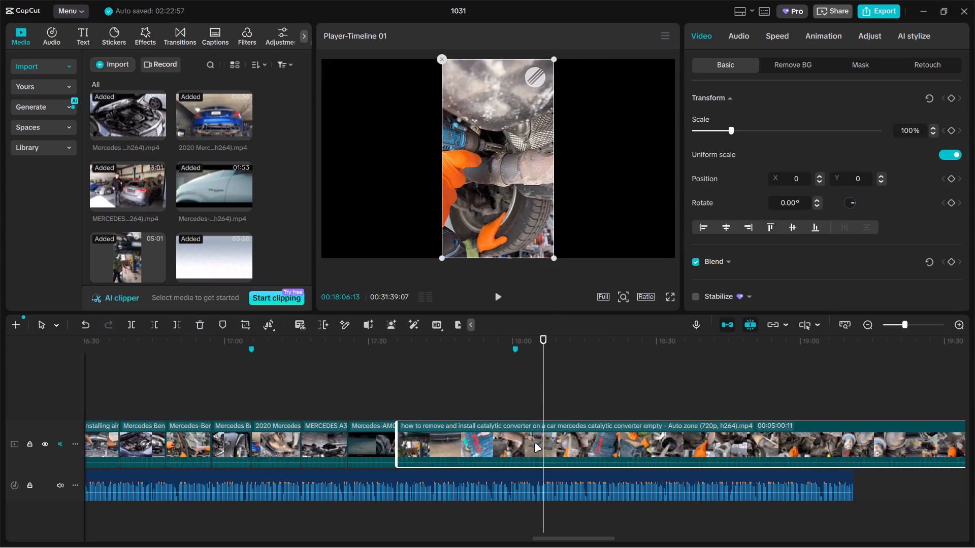
pyautogui.hotkey('ctrl', 'b')
pyautogui.click(482, 441)
pyautogui.press('BackSpace')
# Split the catalytic converter removal clip at 00:17:46:10 and delete the rest after the cut.
pyautogui.click(457, 403)
pyautogui.moveTo(456, 403); pyautogui.dragTo(455, 403)
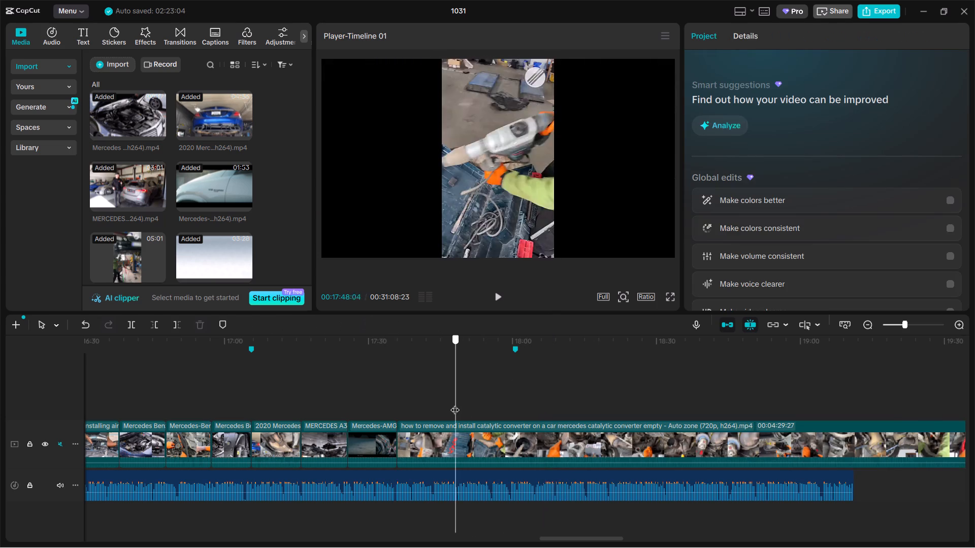
pyautogui.moveTo(455, 403); pyautogui.dragTo(447, 404)
pyautogui.click(456, 437)
pyautogui.hotkey('ctrl', 'b')
pyautogui.press('BackSpace')
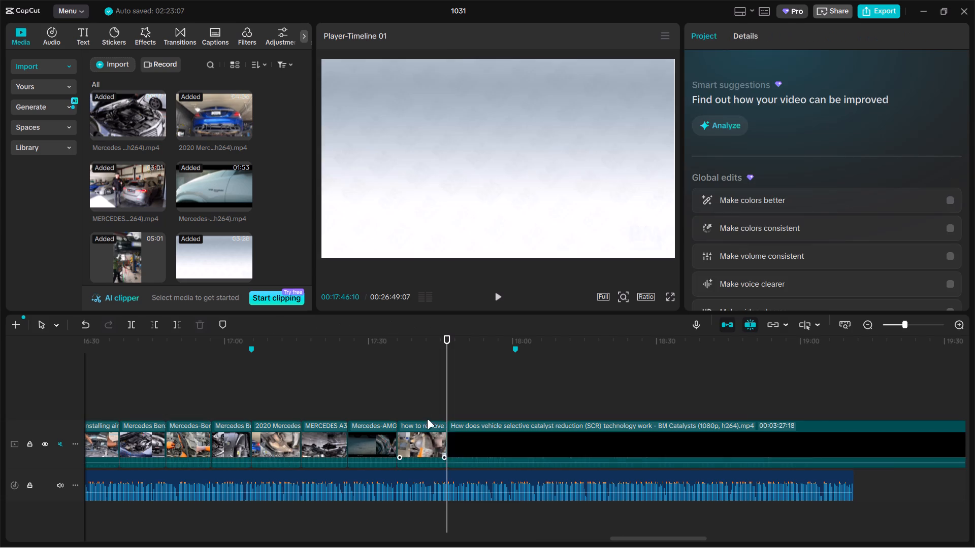
# Scale up the vertical catalytic converter removal clip until it fills the full width of the frame.
pyautogui.click(417, 402)
pyautogui.click(453, 238)
pyautogui.moveTo(726, 125); pyautogui.dragTo(797, 128)
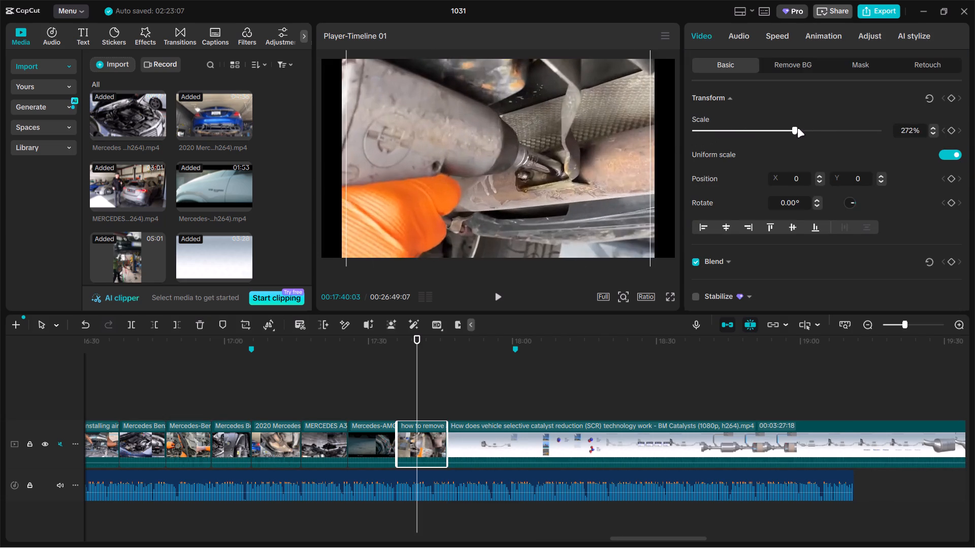
pyautogui.moveTo(797, 128); pyautogui.dragTo(826, 125)
# Split the BM Catalysts SCR technology clip at 00:19:21:20 and delete the part before the cut.
pyautogui.click(483, 382)
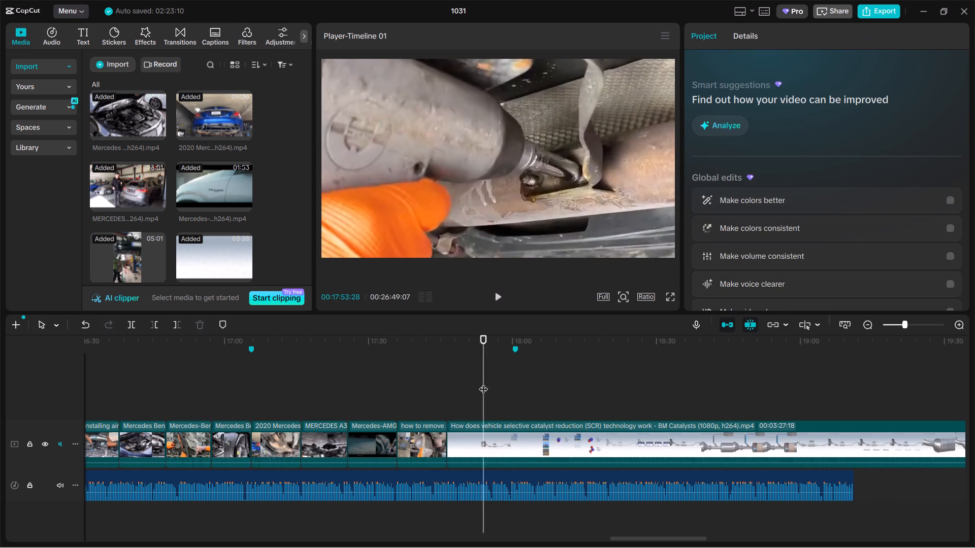
pyautogui.moveTo(483, 383); pyautogui.dragTo(714, 384)
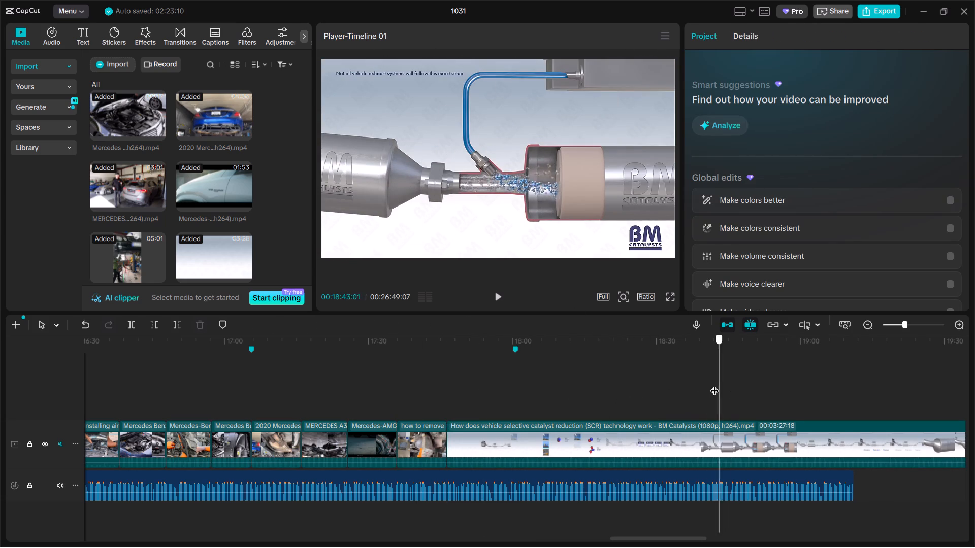
pyautogui.moveTo(714, 384); pyautogui.dragTo(858, 367)
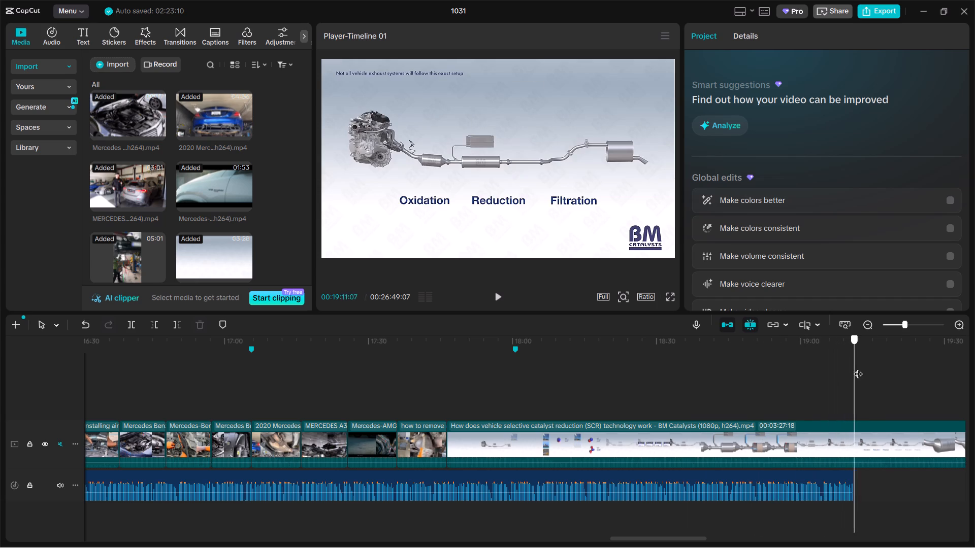
pyautogui.moveTo(858, 367); pyautogui.dragTo(905, 348)
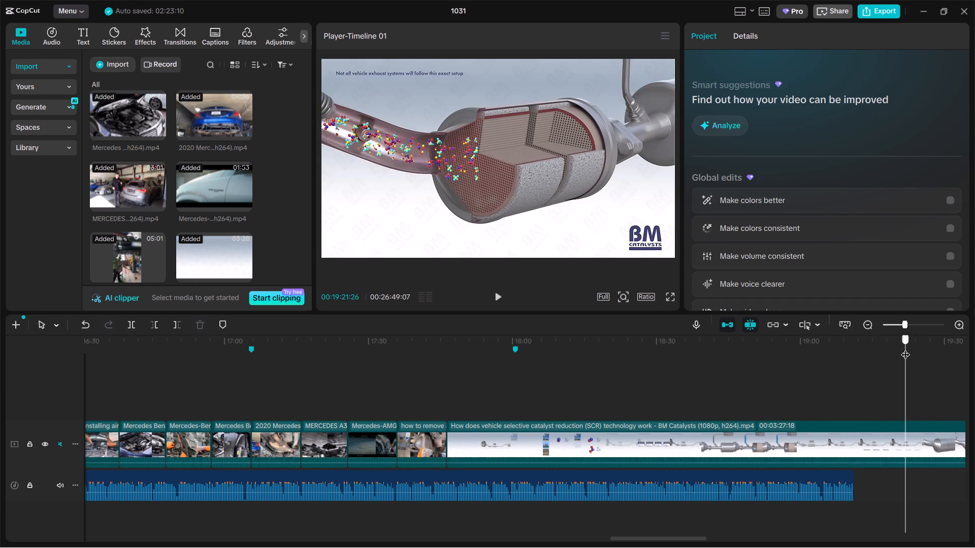
pyautogui.moveTo(905, 348); pyautogui.dragTo(904, 348)
pyautogui.click(860, 429)
pyautogui.hotkey('ctrl', 'b')
pyautogui.click(736, 446)
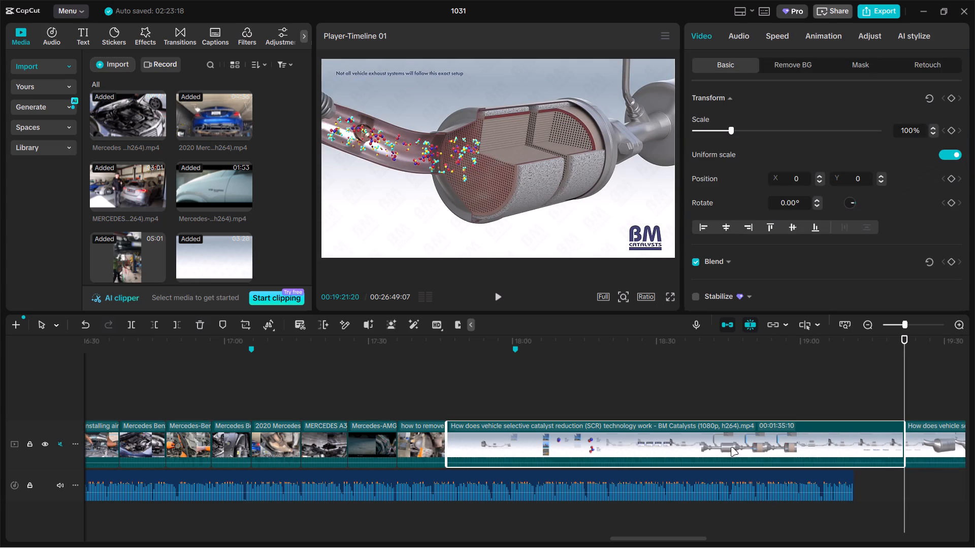
pyautogui.press('BackSpace')
# Extend the start of the BM Catalysts SCR clip by about 7 frames.
pyautogui.click(447, 397)
pyautogui.click(467, 393)
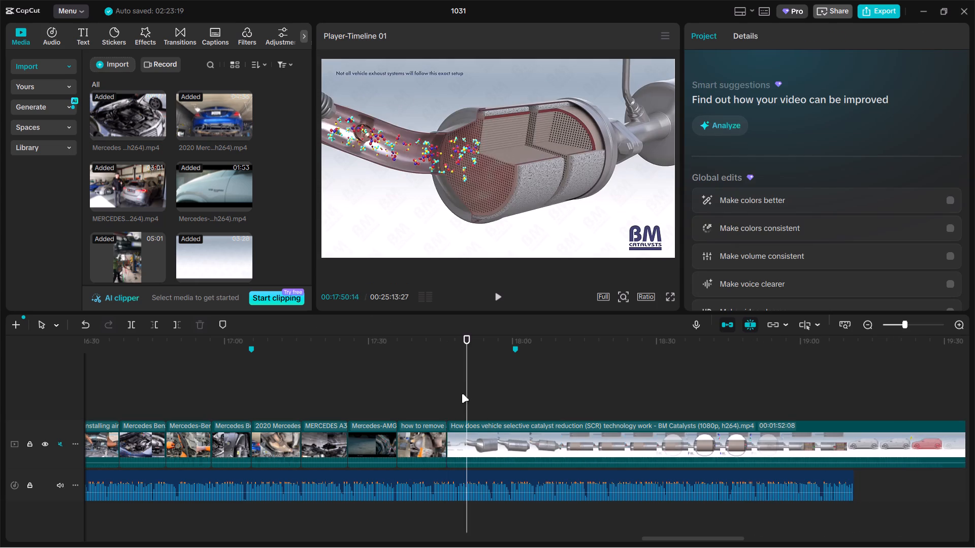
pyautogui.moveTo(467, 391); pyautogui.dragTo(499, 389)
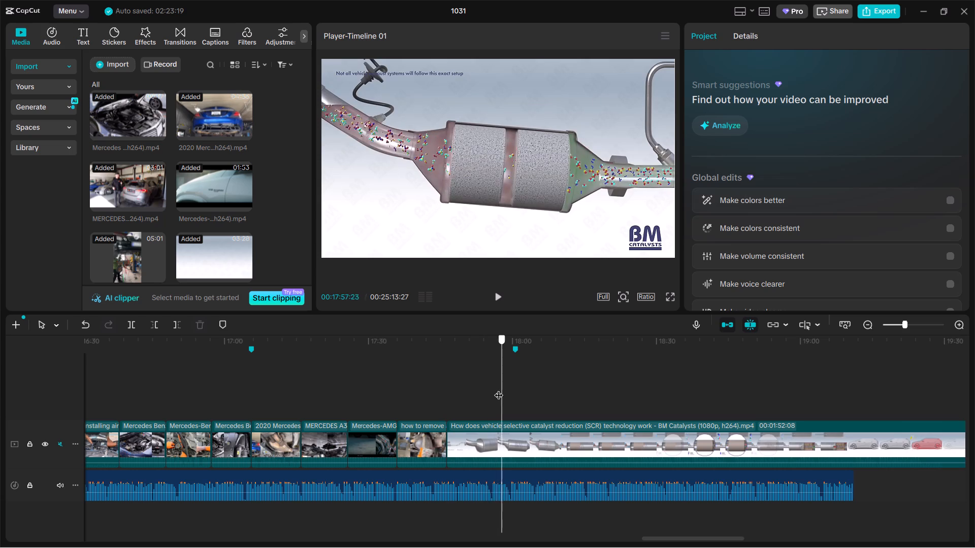
pyautogui.moveTo(499, 389); pyautogui.dragTo(508, 394)
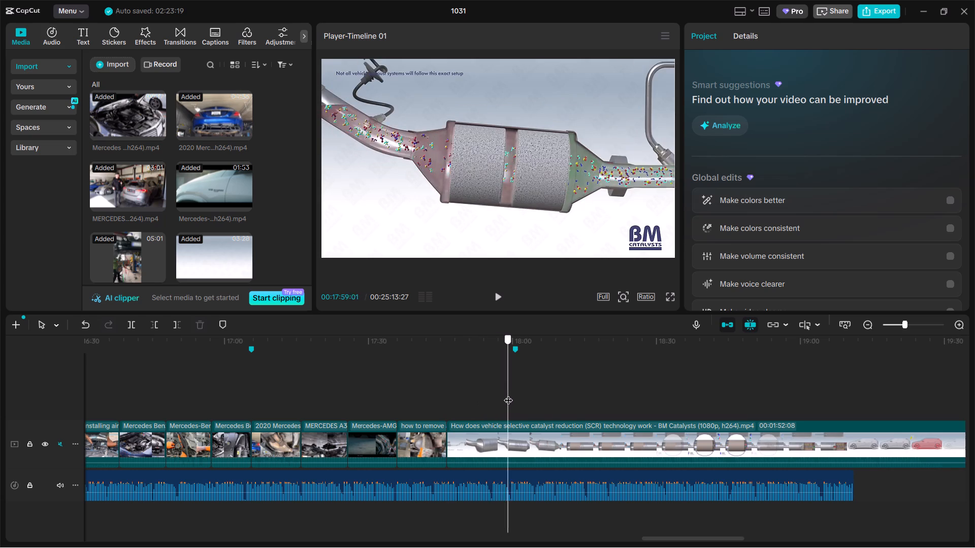
pyautogui.moveTo(508, 394); pyautogui.dragTo(493, 397)
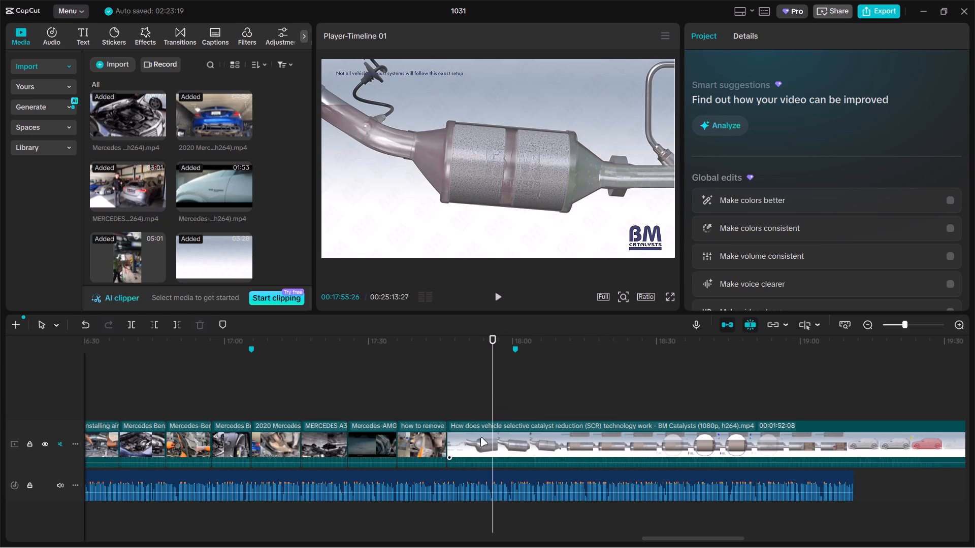
pyautogui.click(480, 444)
pyautogui.click(447, 435)
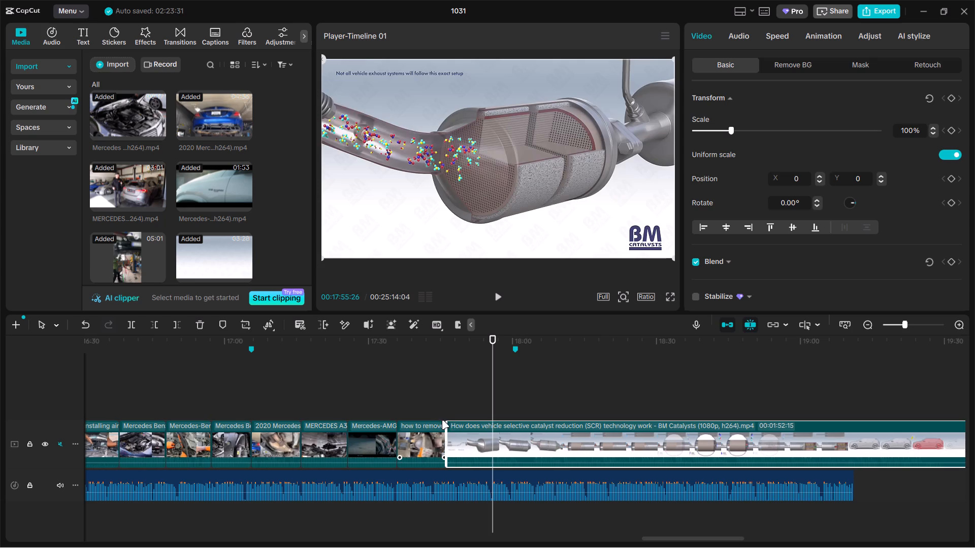
# Split the BM Catalysts SCR clip at 00:17:52:17 and delete the rest after the cut.
pyautogui.click(443, 405)
pyautogui.moveTo(444, 405); pyautogui.dragTo(490, 402)
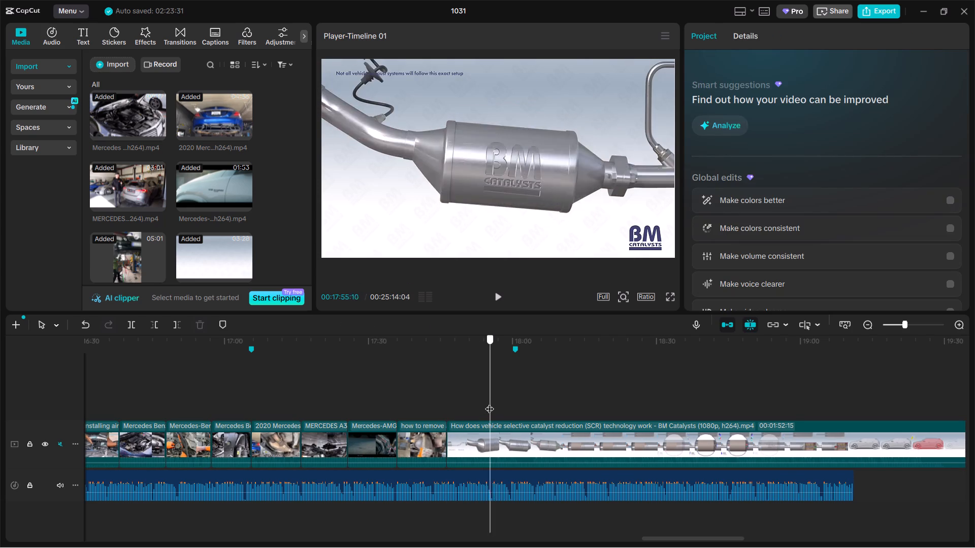
pyautogui.moveTo(490, 402); pyautogui.dragTo(477, 406)
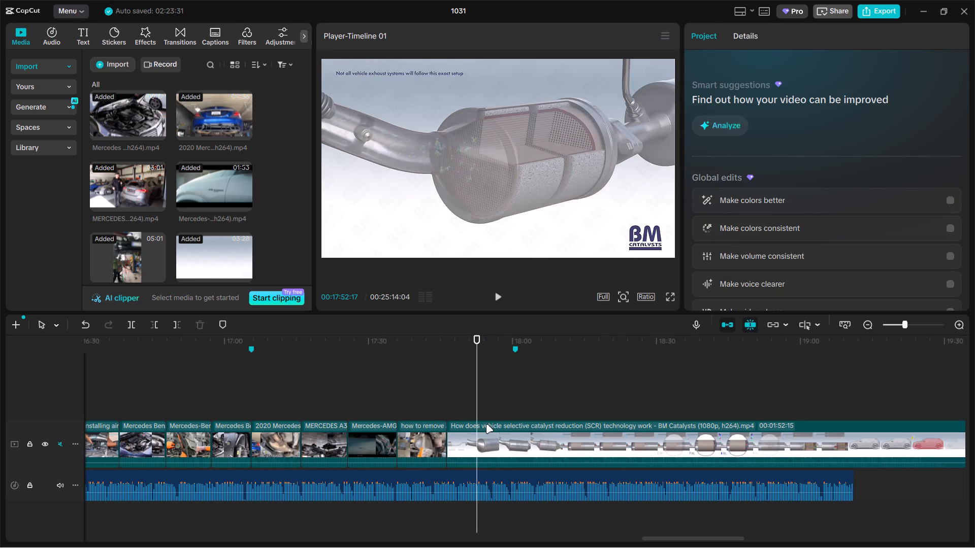
pyautogui.click(490, 436)
pyautogui.hotkey('ctrl', 'b')
pyautogui.press('BackSpace')
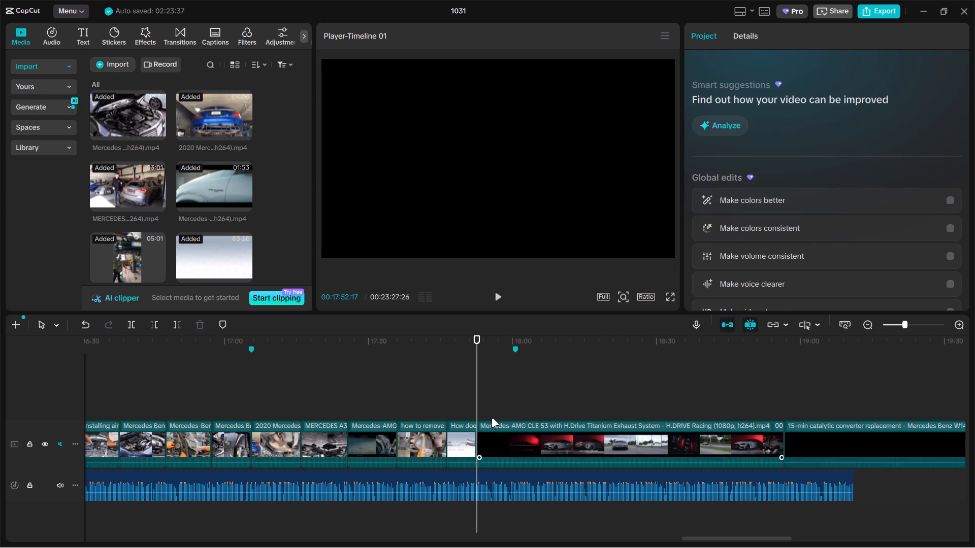
# Split the Mercedes-AMG CLE 53 H.Drive exhaust clip at 00:18:20:22 and delete the part before the cut.
pyautogui.moveTo(476, 389); pyautogui.dragTo(639, 383)
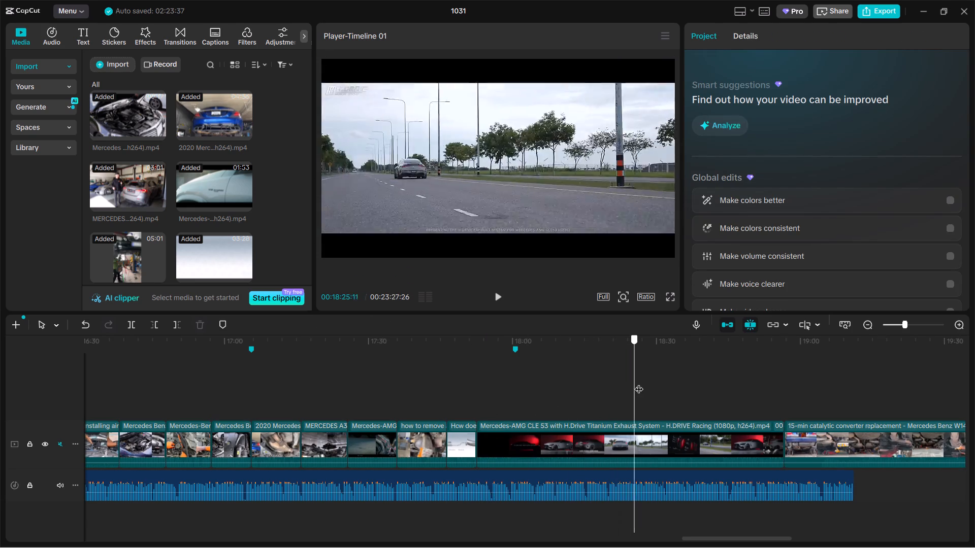
pyautogui.moveTo(639, 383); pyautogui.dragTo(612, 386)
pyautogui.click(601, 435)
pyautogui.hotkey('ctrl', 'b')
pyautogui.click(555, 444)
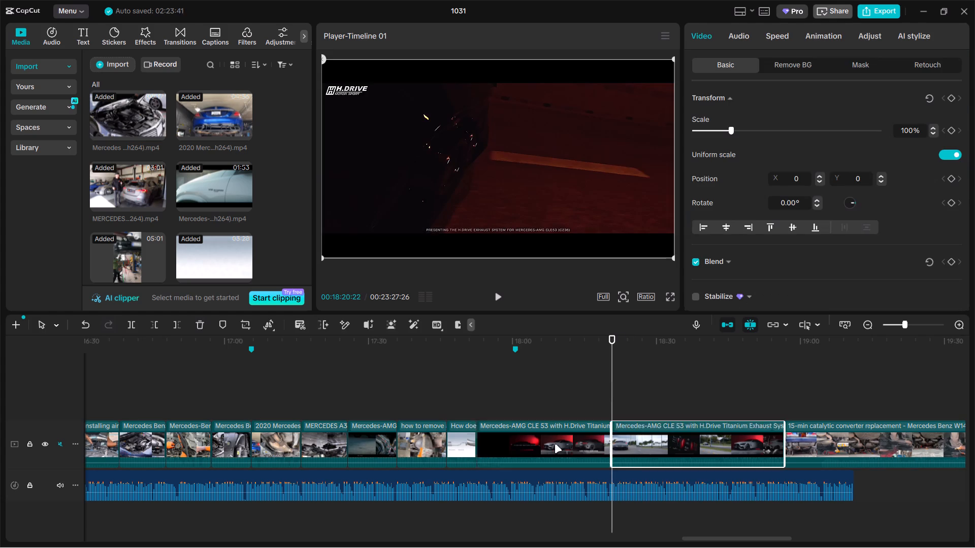
pyautogui.press('BackSpace')
# Split the Mercedes-AMG CLE 53 clip at the 00:18:00:17 marker and delete the rest after the cut.
pyautogui.doubleClick(515, 404)
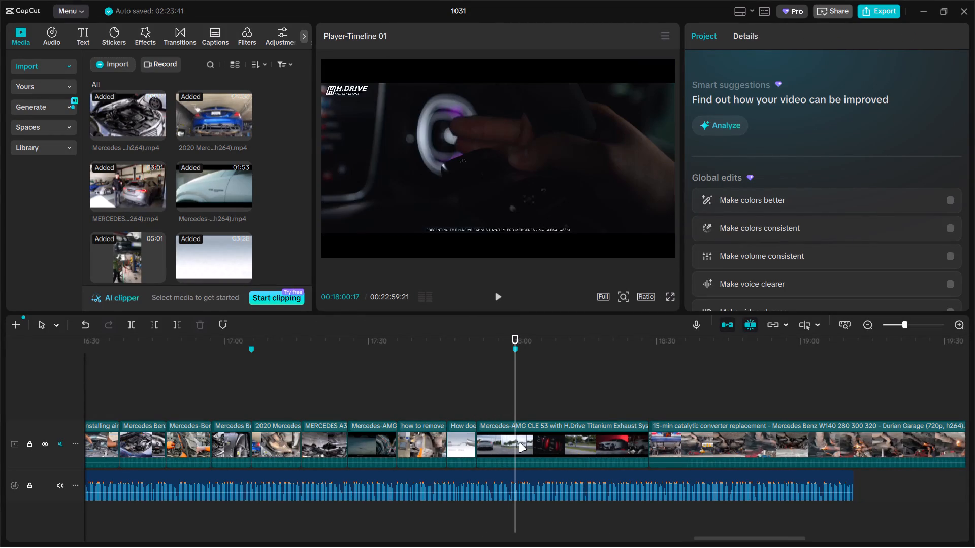
pyautogui.click(519, 443)
pyautogui.hotkey('ctrl', 'b')
pyautogui.press('BackSpace')
# Scale the Mercedes-AMG CLE 53 clip up to 154% so it fills the frame without black bars.
pyautogui.click(501, 413)
pyautogui.click(543, 215)
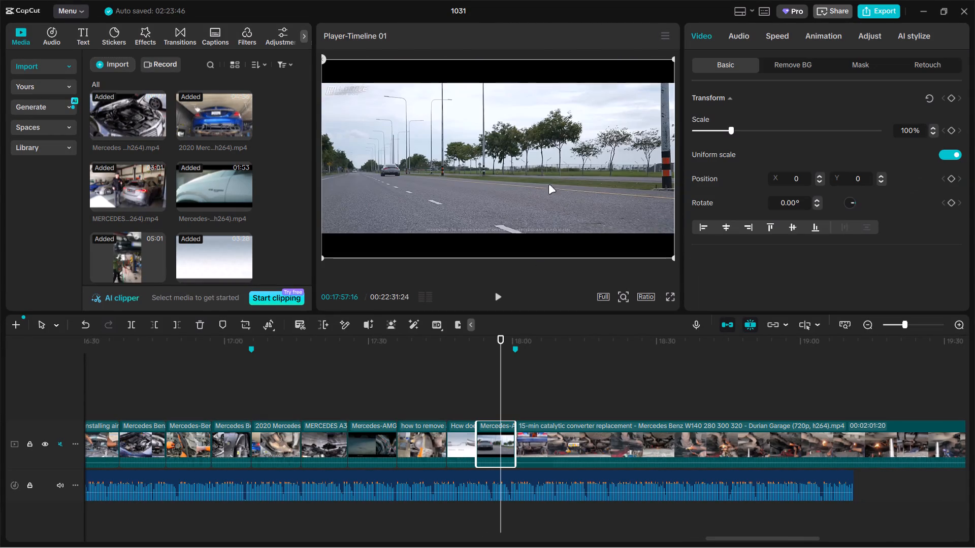
pyautogui.moveTo(728, 131); pyautogui.dragTo(751, 129)
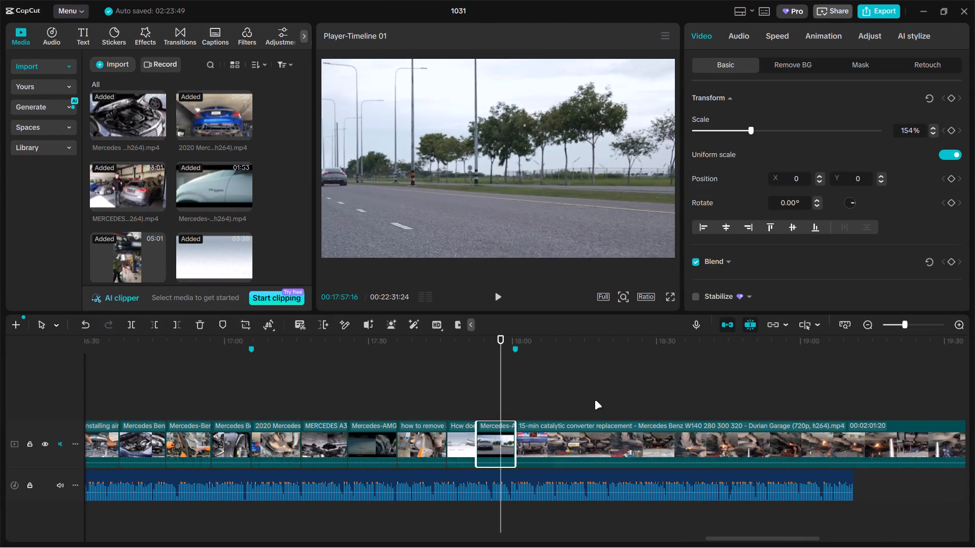
# Cut the 15-min catalytic converter replacement clip at 00:18:16:15 and 00:18:25:05, keeping only the section between the cuts.
pyautogui.click(569, 396)
pyautogui.moveTo(567, 398); pyautogui.dragTo(592, 397)
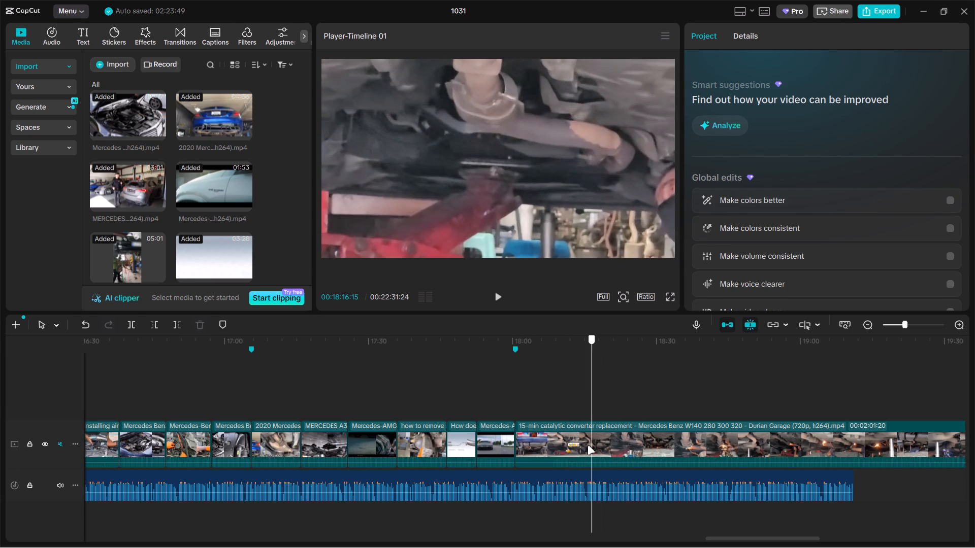
pyautogui.click(588, 446)
pyautogui.hotkey('ctrl', 'b')
pyautogui.moveTo(596, 405); pyautogui.dragTo(602, 403)
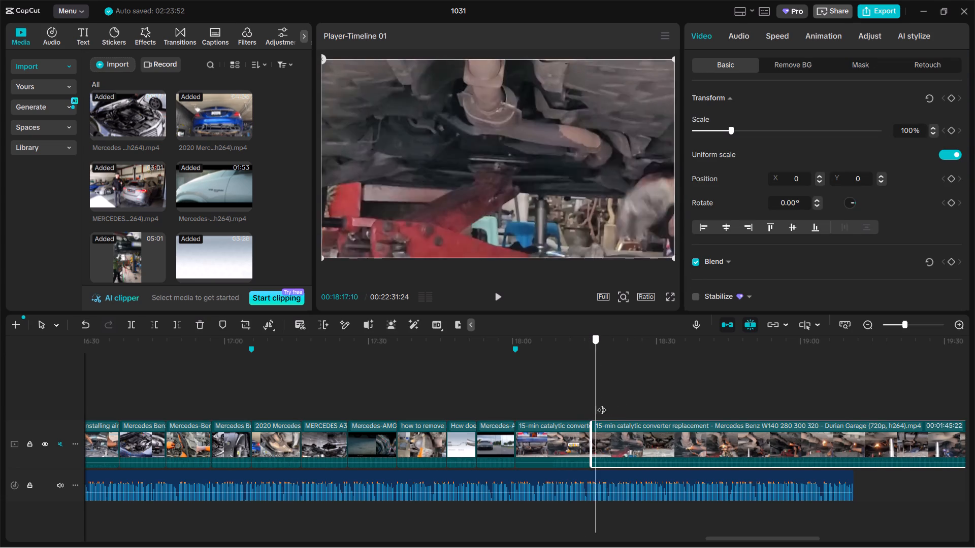
pyautogui.moveTo(602, 403); pyautogui.dragTo(633, 399)
pyautogui.hotkey('ctrl', 'b')
pyautogui.click(545, 439)
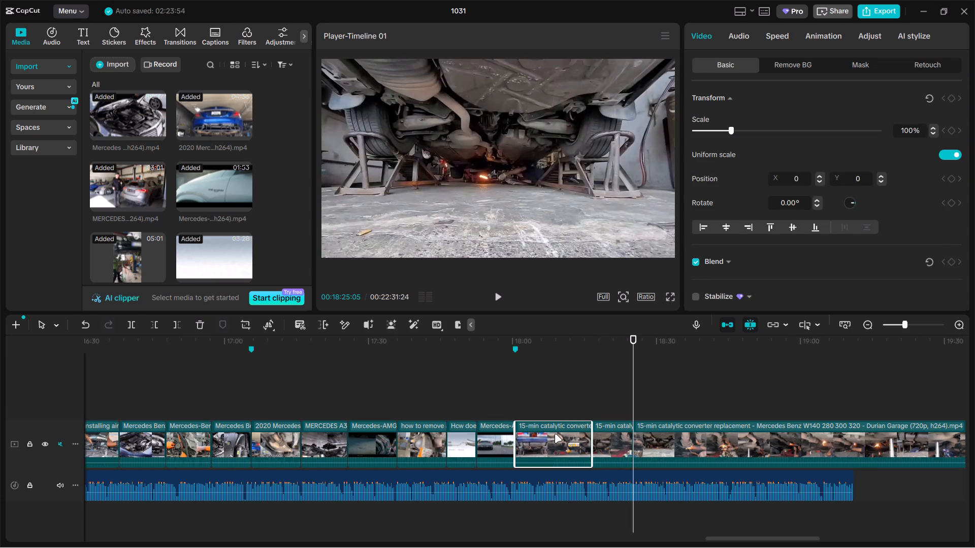
pyautogui.press('BackSpace')
pyautogui.click(603, 426)
pyautogui.press('BackSpace')
# Trim about 5 seconds off the start of the Electronic exhaust Mercedes GLS clip.
pyautogui.doubleClick(598, 407)
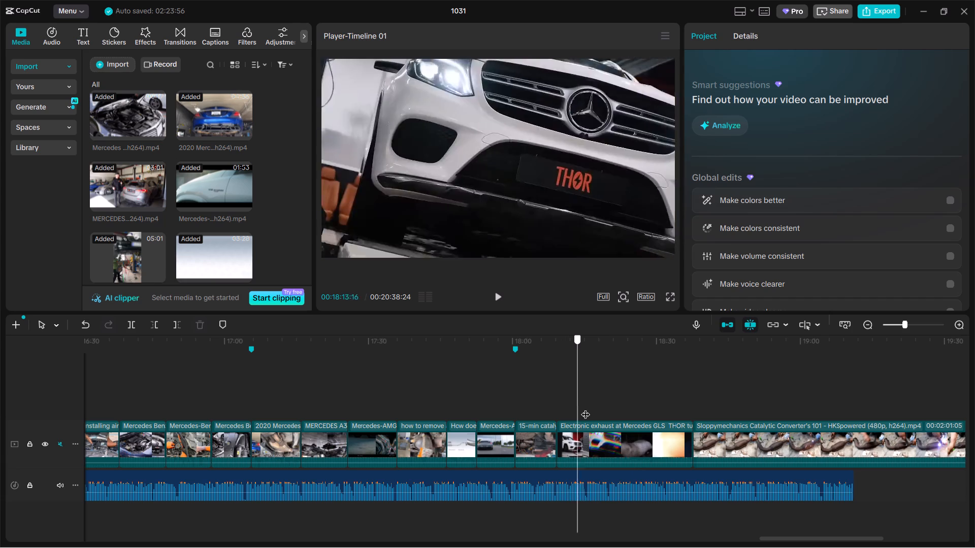
pyautogui.click(593, 441)
pyautogui.click(561, 439)
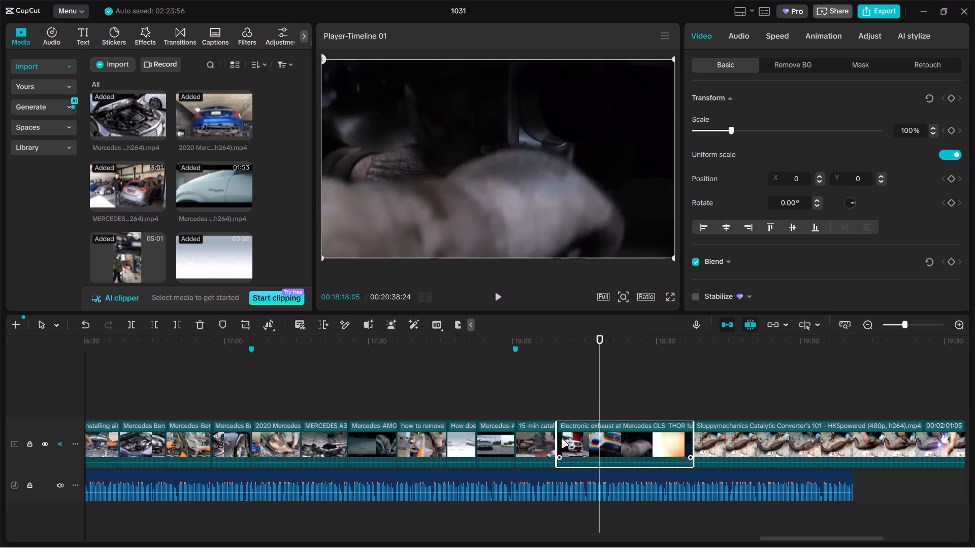
pyautogui.moveTo(560, 439); pyautogui.dragTo(584, 435)
# Split the Electronic exhaust Mercedes GLS clip at 00:18:16:27 and delete the rest after the cut.
pyautogui.click(559, 409)
pyautogui.moveTo(557, 411); pyautogui.dragTo(585, 410)
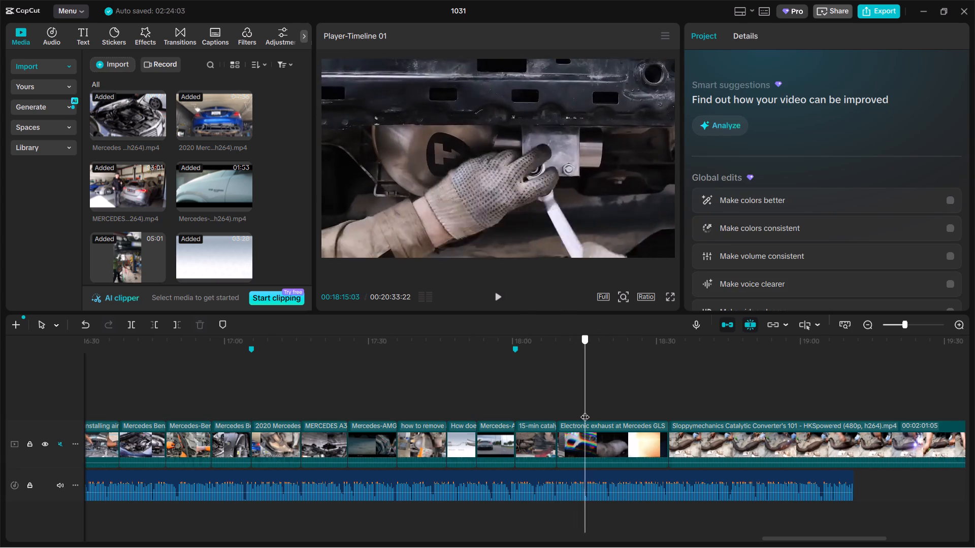
pyautogui.moveTo(585, 410); pyautogui.dragTo(594, 408)
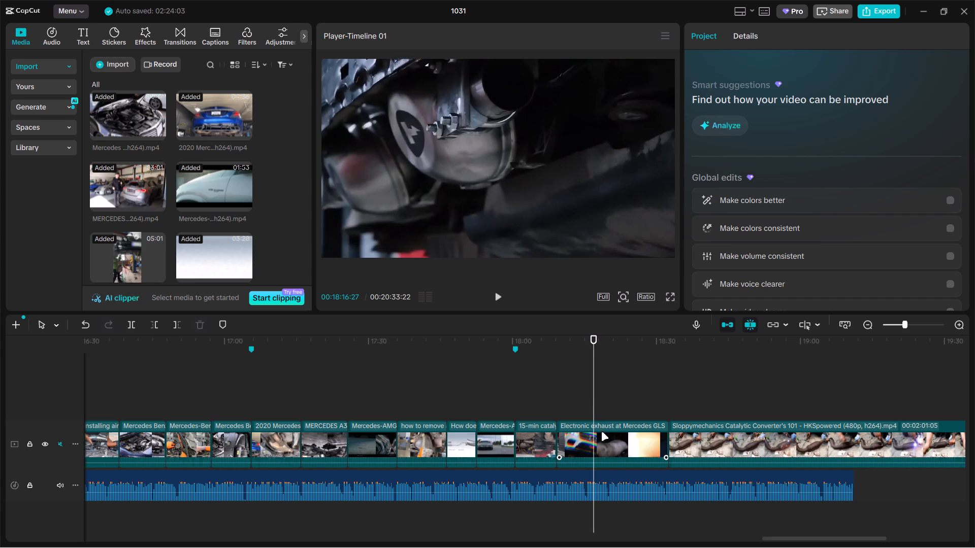
pyautogui.hotkey('ctrl', 'b')
pyautogui.click(617, 435)
pyautogui.press('BackSpace')
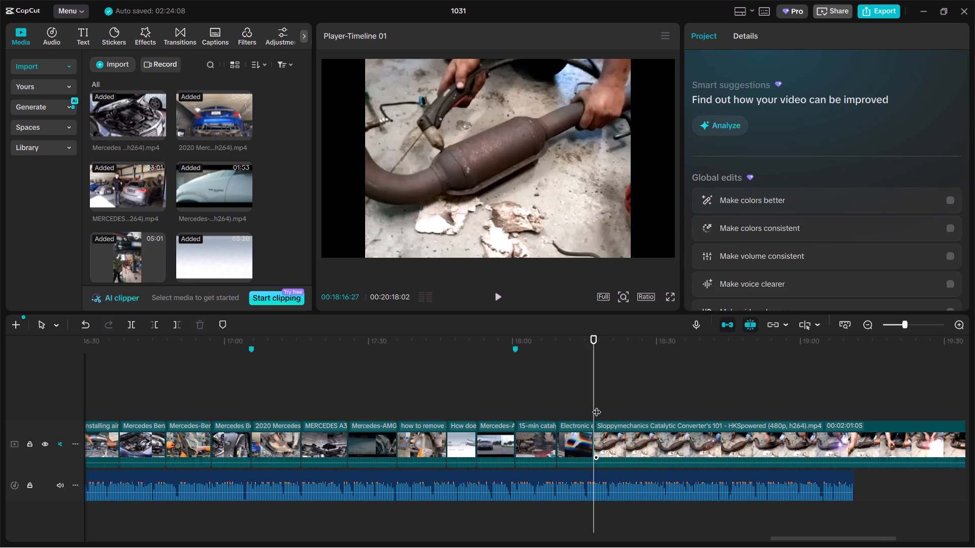
# Delete the whole Sloppymechanics Catalytic Converter's 101 clip from the end of the main track.
pyautogui.moveTo(597, 405); pyautogui.dragTo(844, 384)
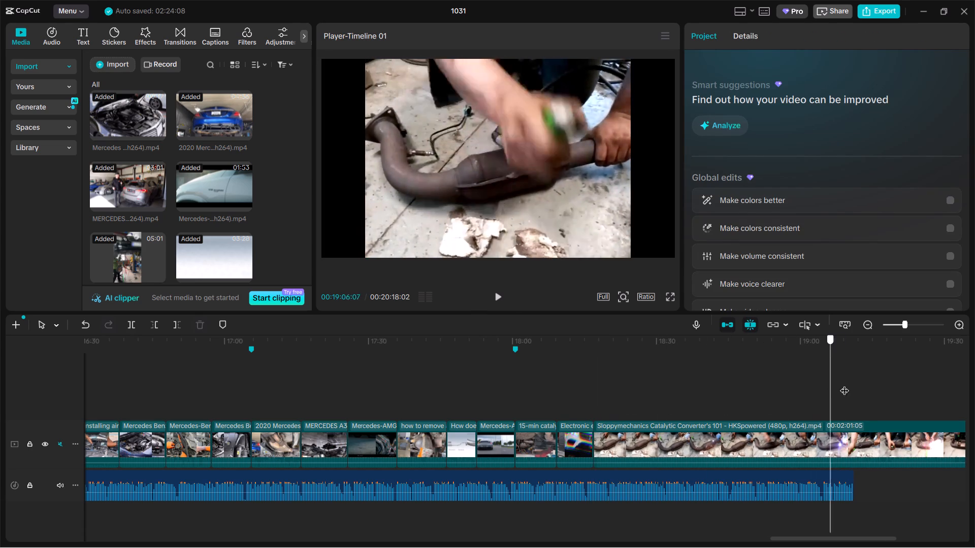
pyautogui.moveTo(844, 384); pyautogui.dragTo(854, 383)
pyautogui.click(809, 430)
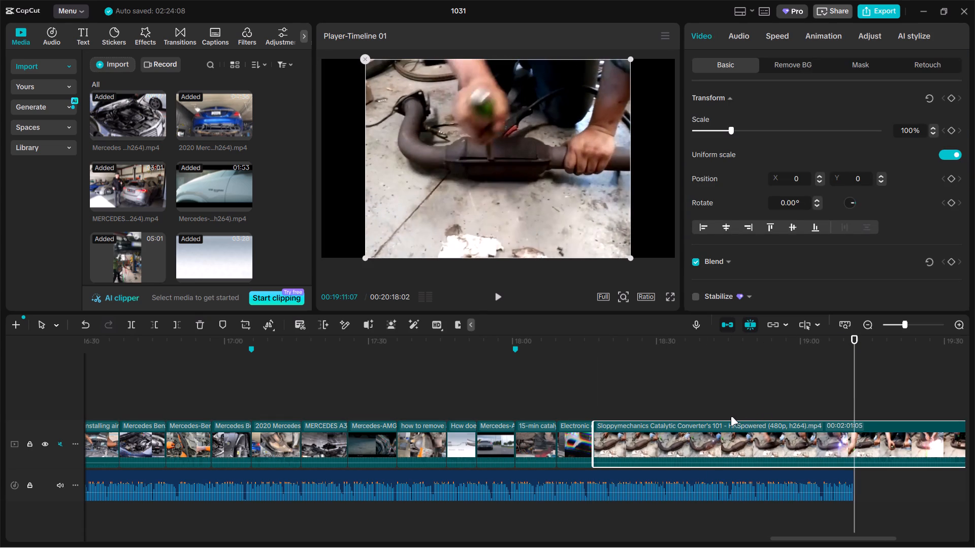
pyautogui.press('BackSpace')
# Shorten the four clips from 2020 Mercedes C 63 through how to remove and install catalytic converter together.
pyautogui.moveTo(269, 403); pyautogui.dragTo(393, 422)
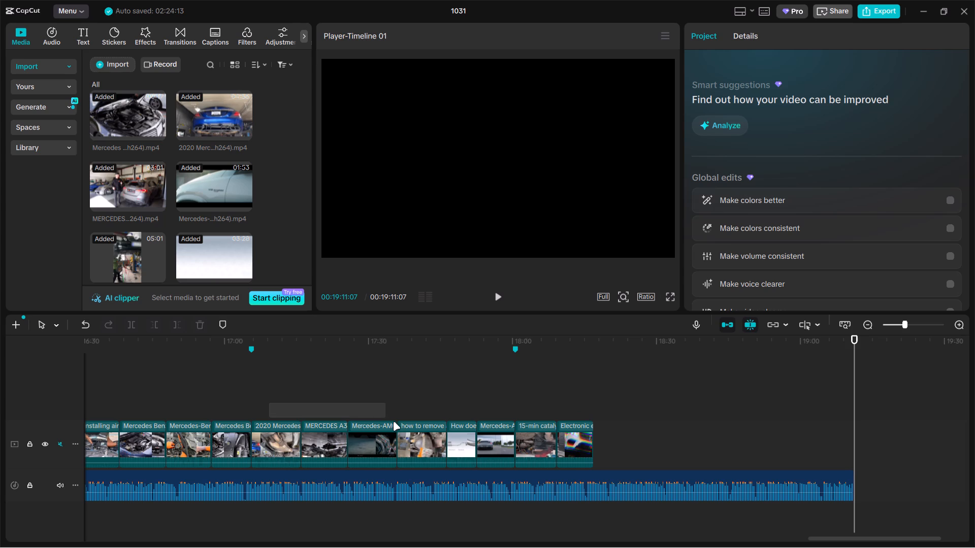
pyautogui.moveTo(393, 422); pyautogui.dragTo(414, 436)
pyautogui.moveTo(446, 435); pyautogui.dragTo(433, 435)
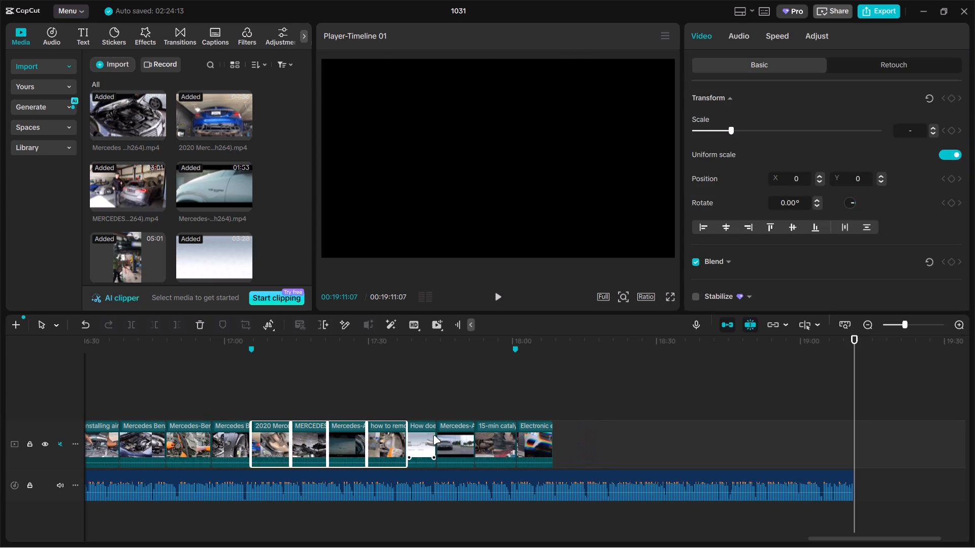
pyautogui.moveTo(408, 440); pyautogui.dragTo(402, 440)
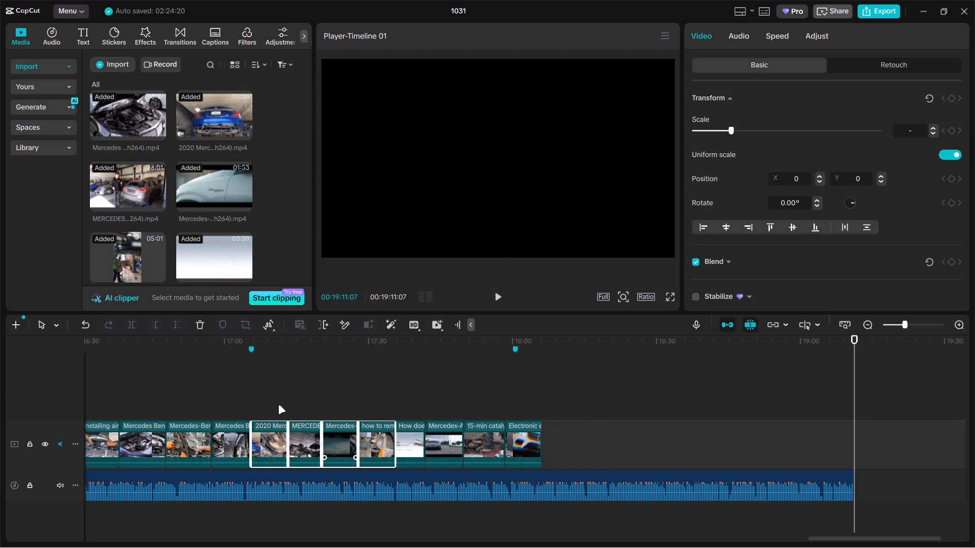
# Adjust the ends of all eight clips after the 17:00 marker together so the last one finishes at the 18:00 marker.
pyautogui.click(278, 405)
pyautogui.moveTo(270, 407); pyautogui.dragTo(557, 447)
pyautogui.moveTo(540, 440); pyautogui.dragTo(530, 441)
pyautogui.keyDown('ctrl'); pyautogui.scroll(5, 476, 437); pyautogui.keyUp('ctrl')
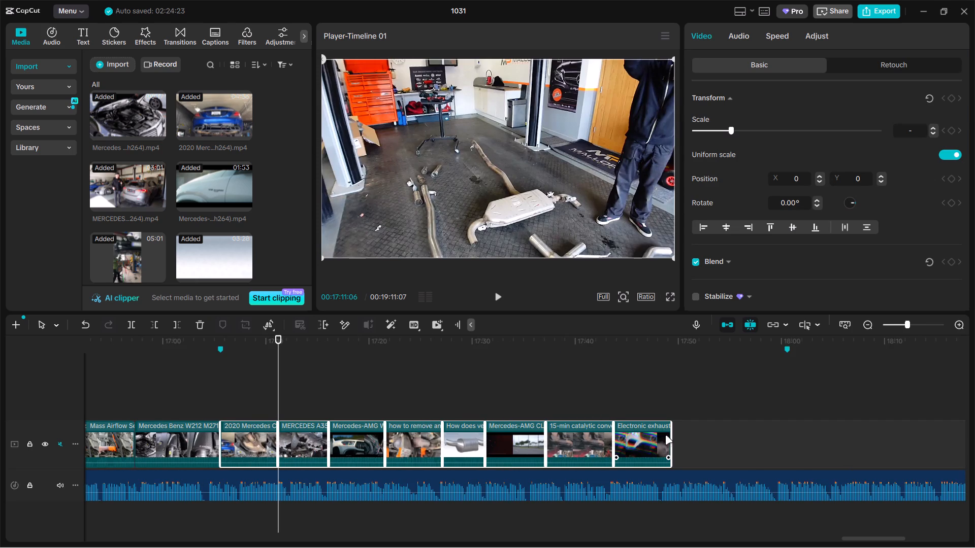
pyautogui.moveTo(673, 436); pyautogui.dragTo(680, 436)
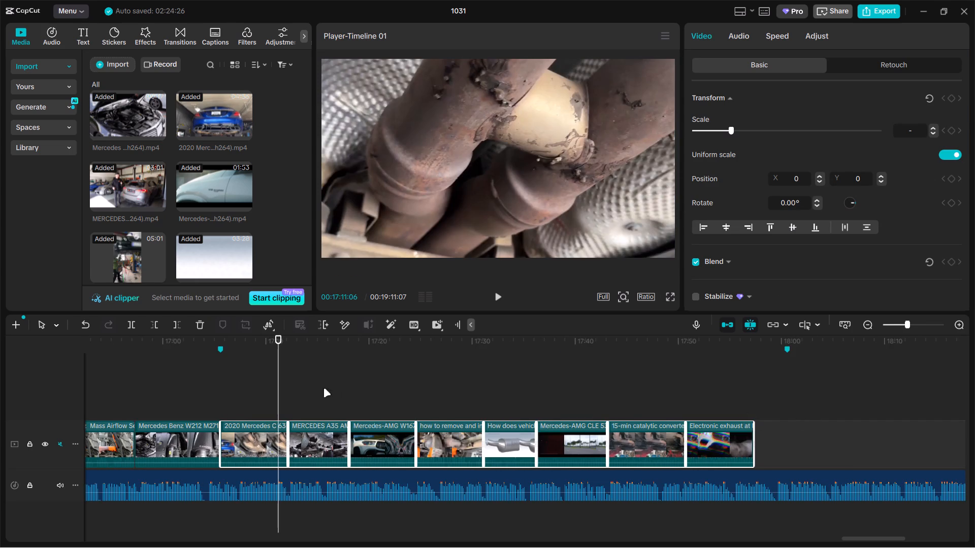
pyautogui.moveTo(280, 384); pyautogui.dragTo(946, 410)
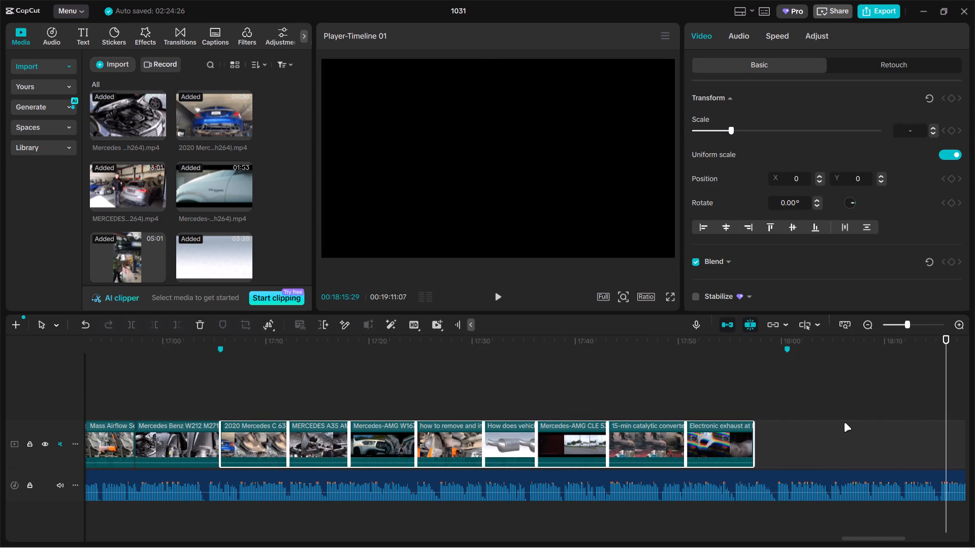
pyautogui.keyDown('ctrl'); pyautogui.scroll(2, 836, 423); pyautogui.keyUp('ctrl')
pyautogui.moveTo(821, 430); pyautogui.dragTo(652, 435)
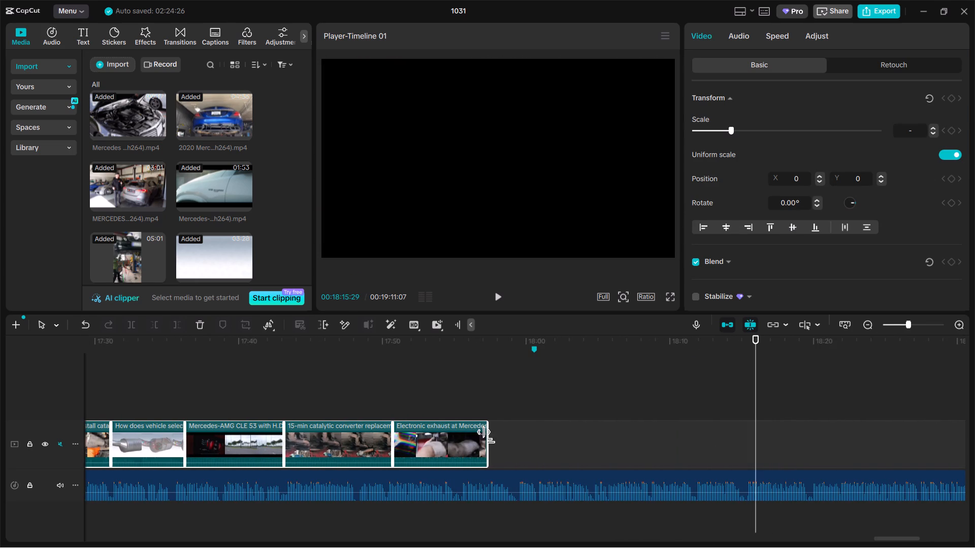
pyautogui.click(488, 436)
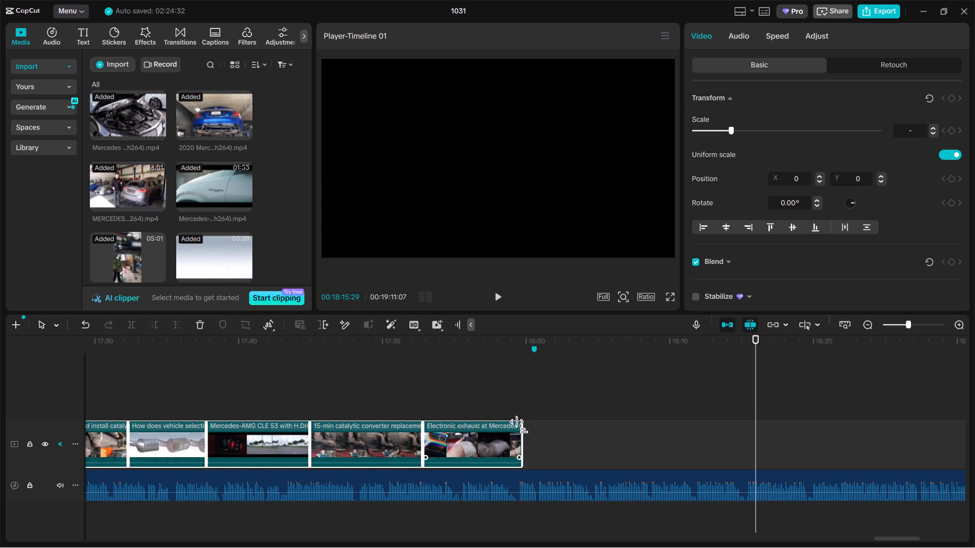
pyautogui.click(521, 426)
# Play back the end of the Electronic exhaust clip across the 18:00 marker to check the section's ending.
pyautogui.click(526, 412)
pyautogui.click(528, 429)
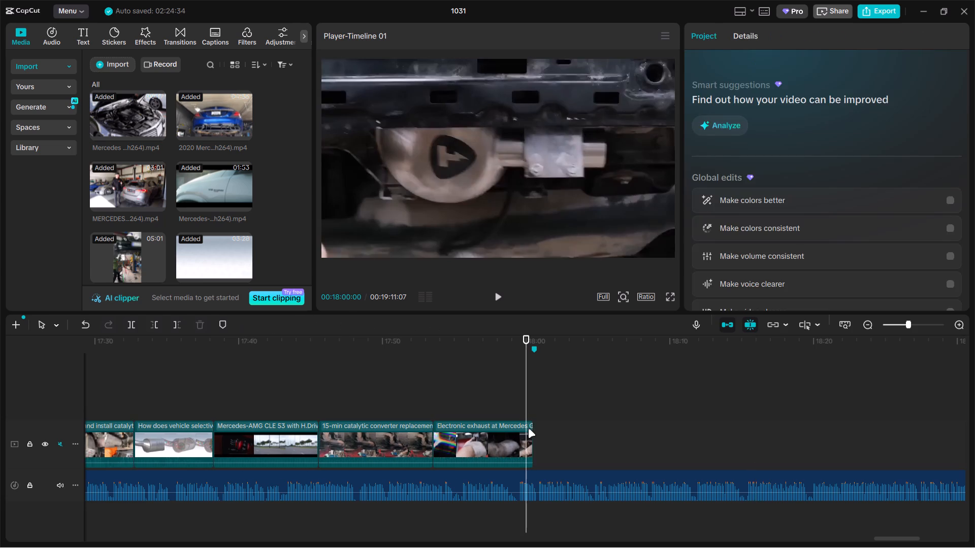
pyautogui.click(533, 430)
pyautogui.press('space')
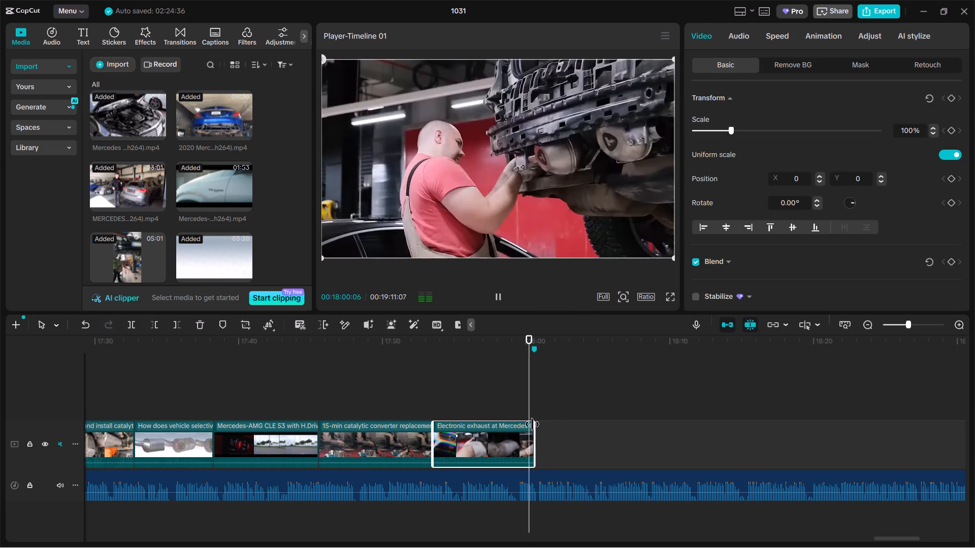
pyautogui.keyDown('ctrl'); pyautogui.scroll(-9, 552, 415); pyautogui.keyUp('ctrl')
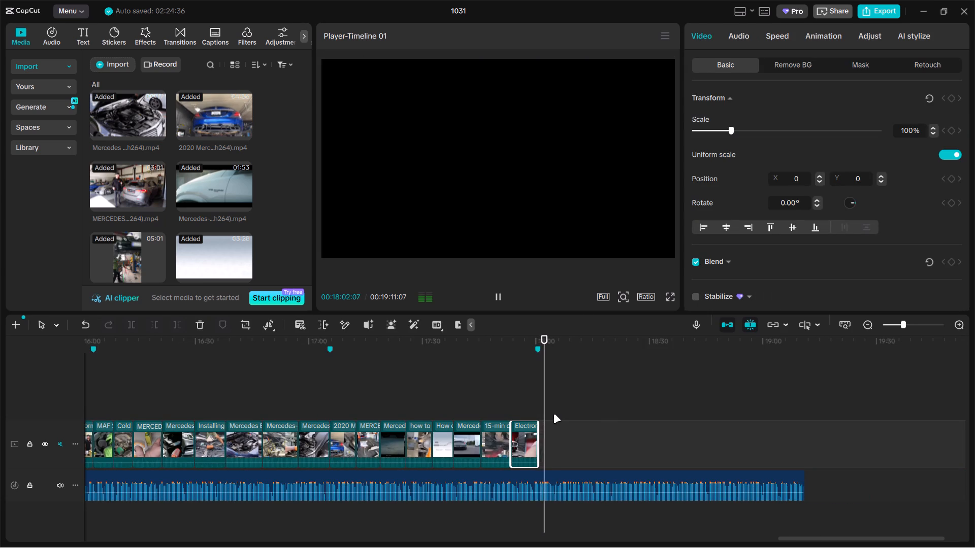
pyautogui.press('space')
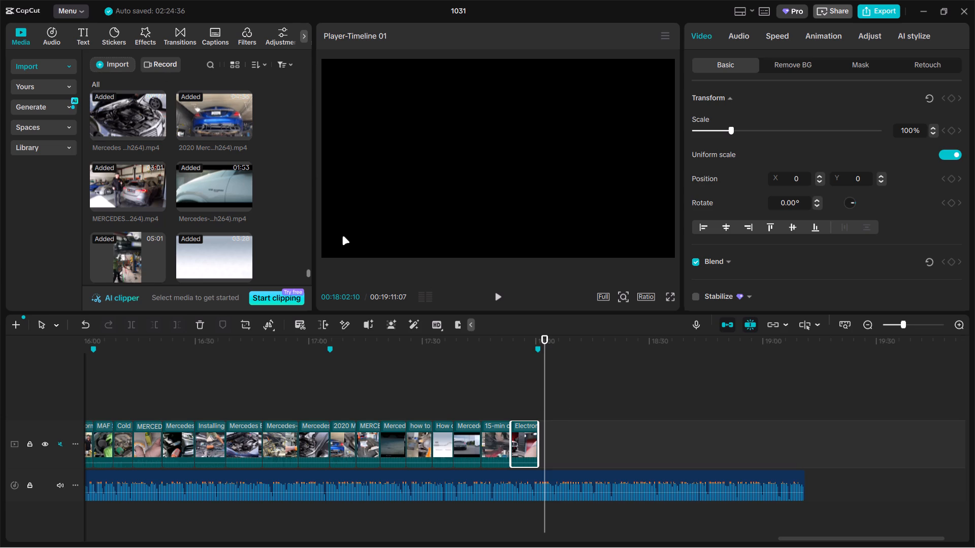
# Import all the video files from the k1 folder inside EDIT.
pyautogui.click(595, 391)
pyautogui.click(116, 62)
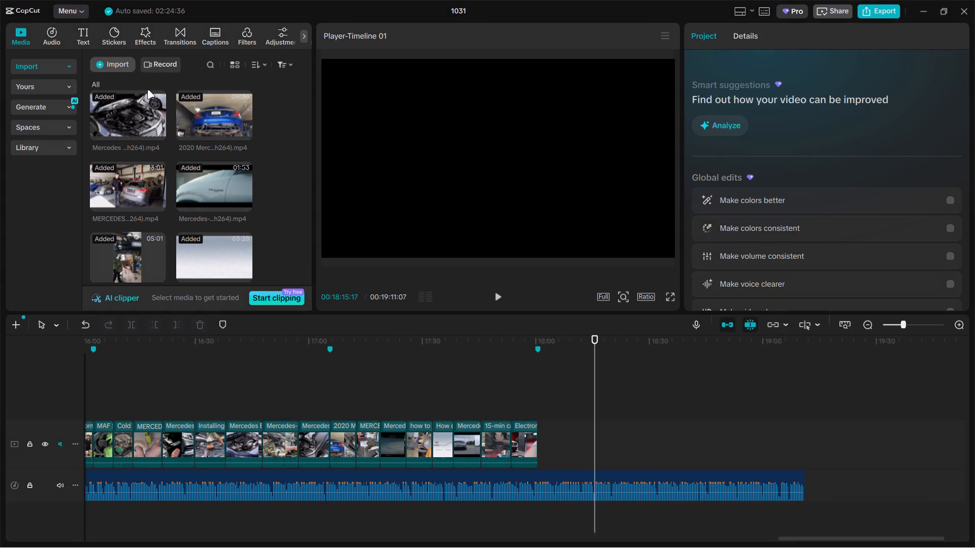
pyautogui.click(147, 90)
pyautogui.click(73, 31)
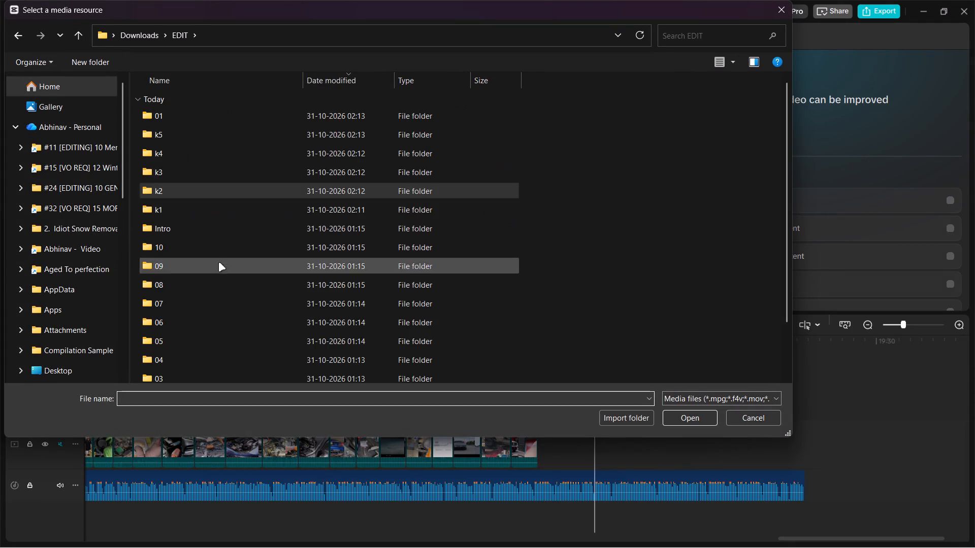
pyautogui.doubleClick(196, 204)
pyautogui.hotkey('ctrl', 'a')
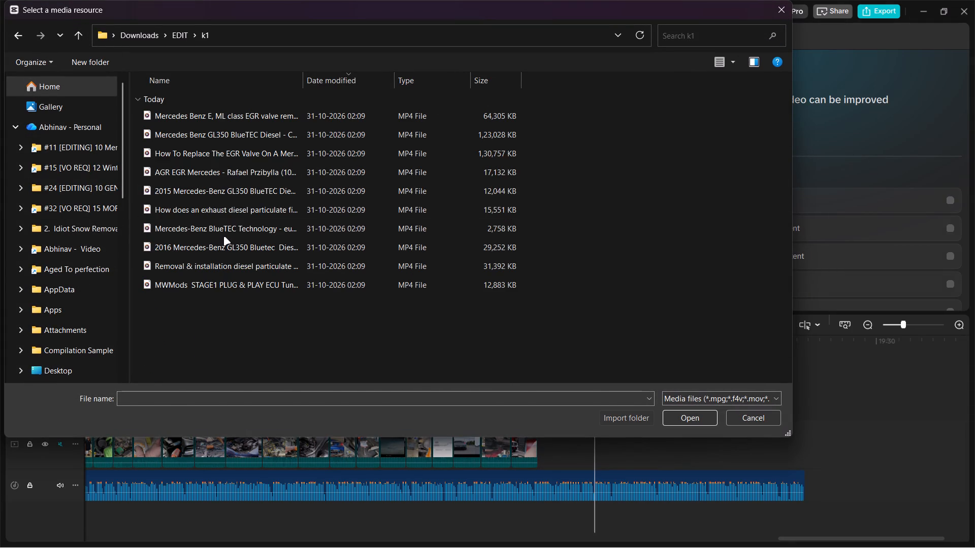
pyautogui.press('Return')
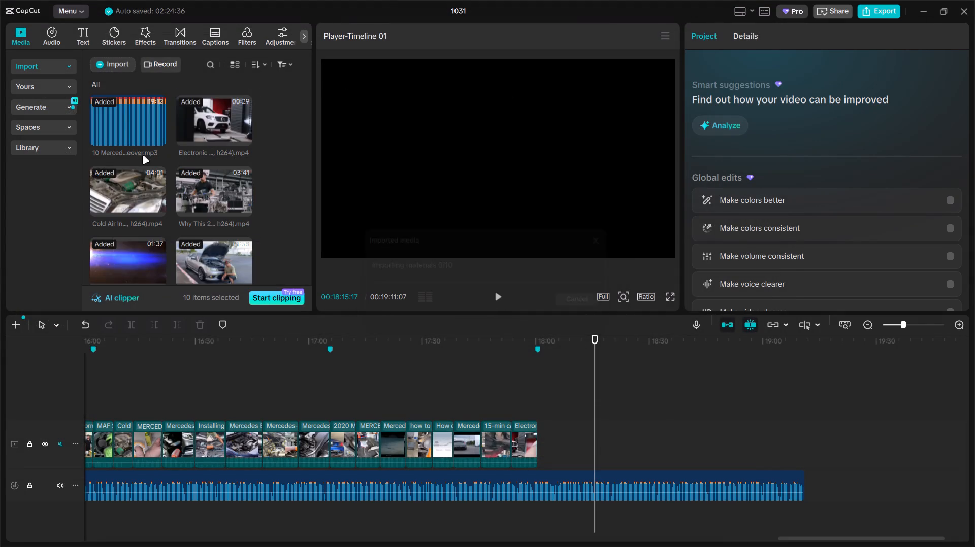
# Add the newly imported k1 clips to the main track directly after the Electronic exhaust clip.
pyautogui.moveTo(129, 105); pyautogui.dragTo(158, 124)
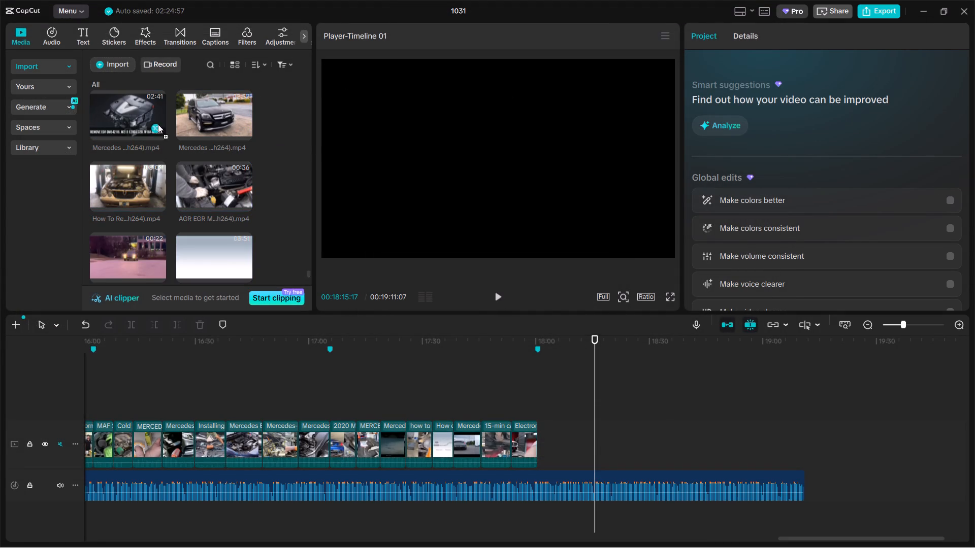
pyautogui.moveTo(158, 124); pyautogui.dragTo(610, 443)
pyautogui.moveTo(606, 422); pyautogui.dragTo(589, 423)
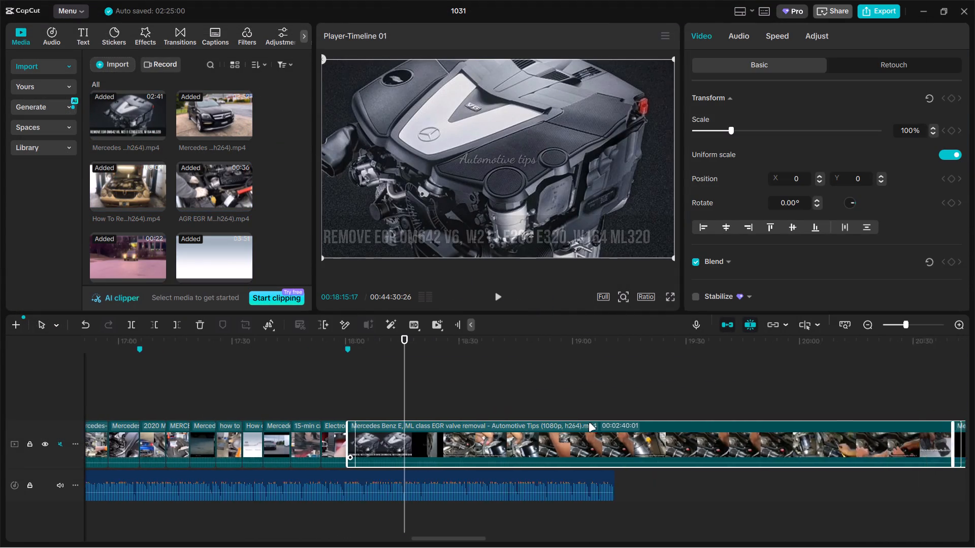
pyautogui.moveTo(589, 423); pyautogui.dragTo(576, 412)
pyautogui.keyDown('ctrl'); pyautogui.scroll(-20, 568, 406); pyautogui.keyUp('ctrl')
pyautogui.keyDown('ctrl'); pyautogui.scroll(-6, 568, 406); pyautogui.keyUp('ctrl')
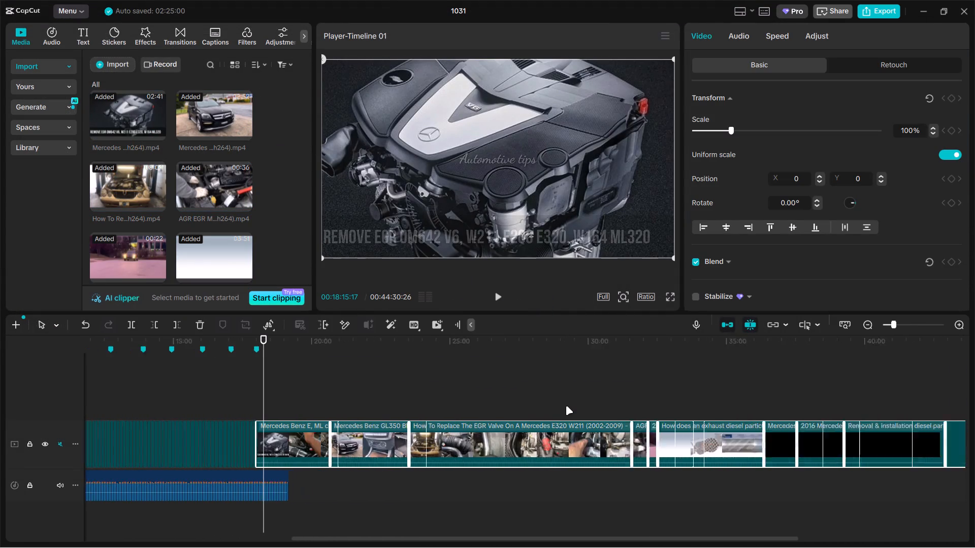
pyautogui.keyDown('ctrl'); pyautogui.scroll(-3, 565, 406); pyautogui.keyUp('ctrl')
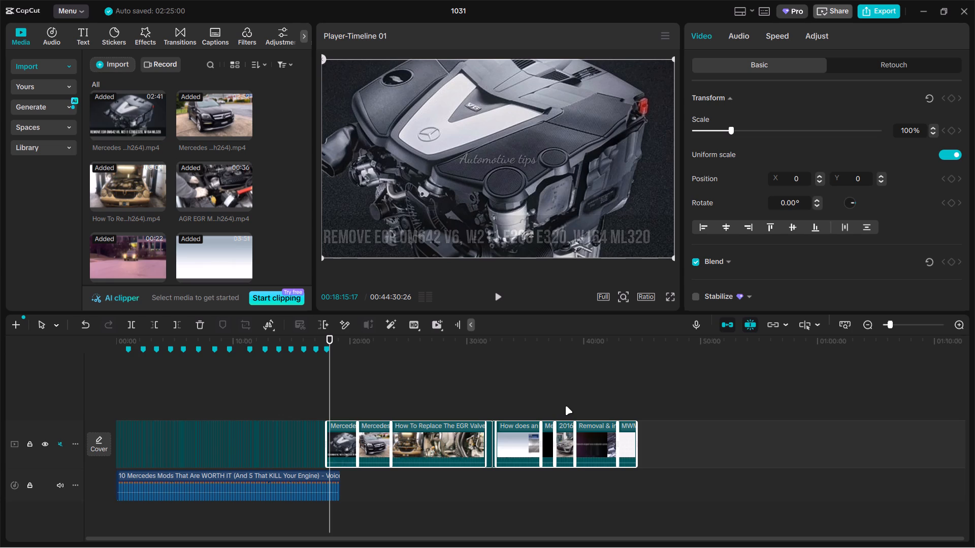
# Skim the Mercedes Benz E, ML class EGR valve removal clip, and move it from the 18:00 marker to the end of the main track.
pyautogui.keyDown('ctrl'); pyautogui.scroll(13, 569, 399); pyautogui.keyUp('ctrl')
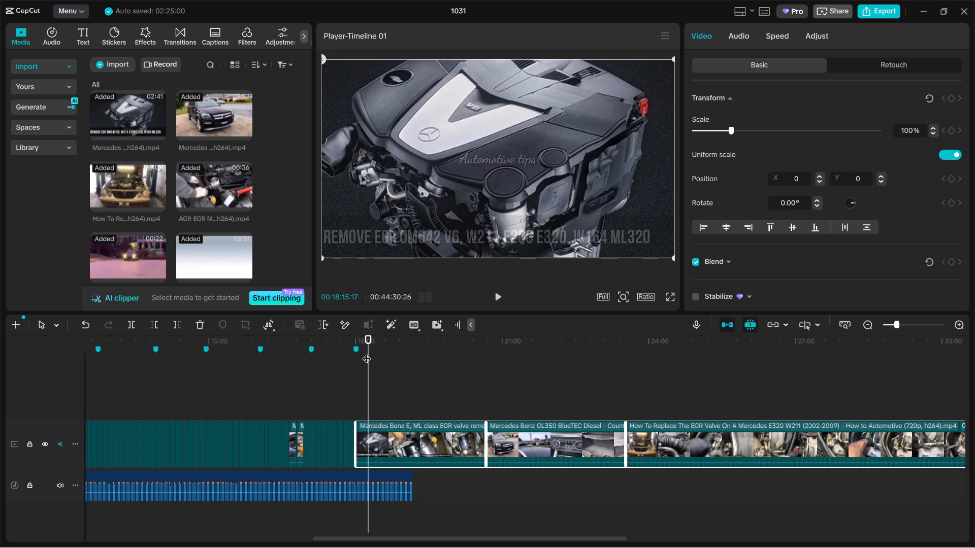
pyautogui.moveTo(369, 383); pyautogui.dragTo(403, 384)
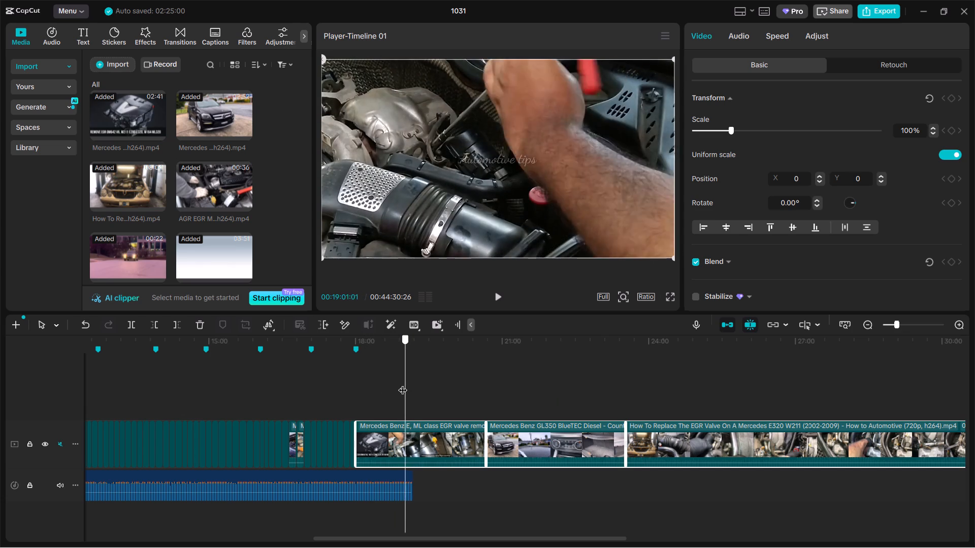
pyautogui.moveTo(403, 384); pyautogui.dragTo(410, 384)
pyautogui.keyDown('ctrl'); pyautogui.scroll(9, 403, 391); pyautogui.keyUp('ctrl')
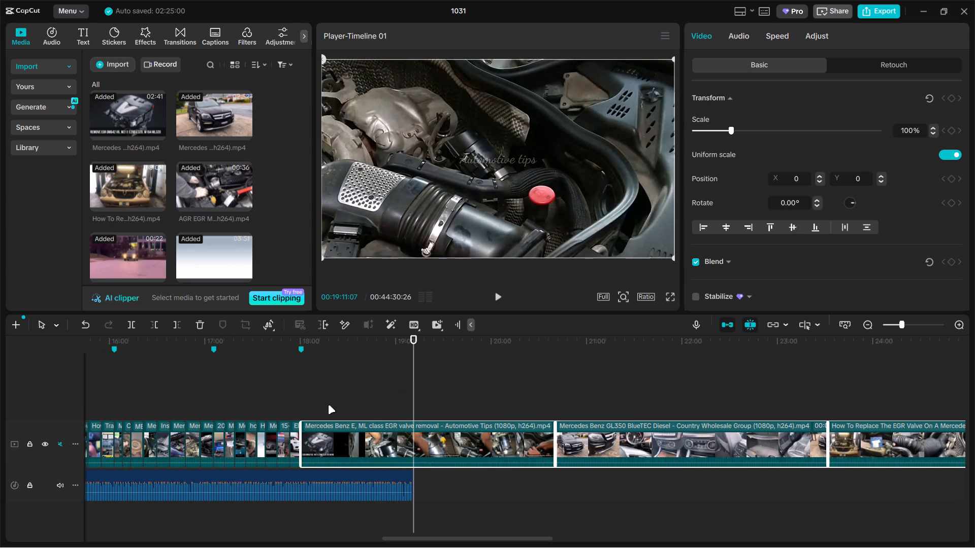
pyautogui.click(329, 404)
pyautogui.moveTo(329, 403); pyautogui.dragTo(362, 400)
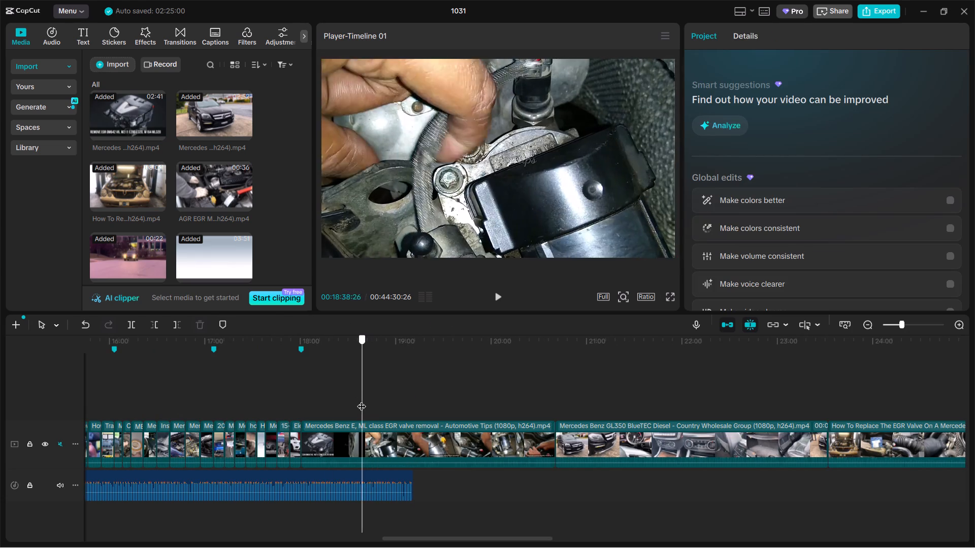
pyautogui.moveTo(362, 400); pyautogui.dragTo(534, 384)
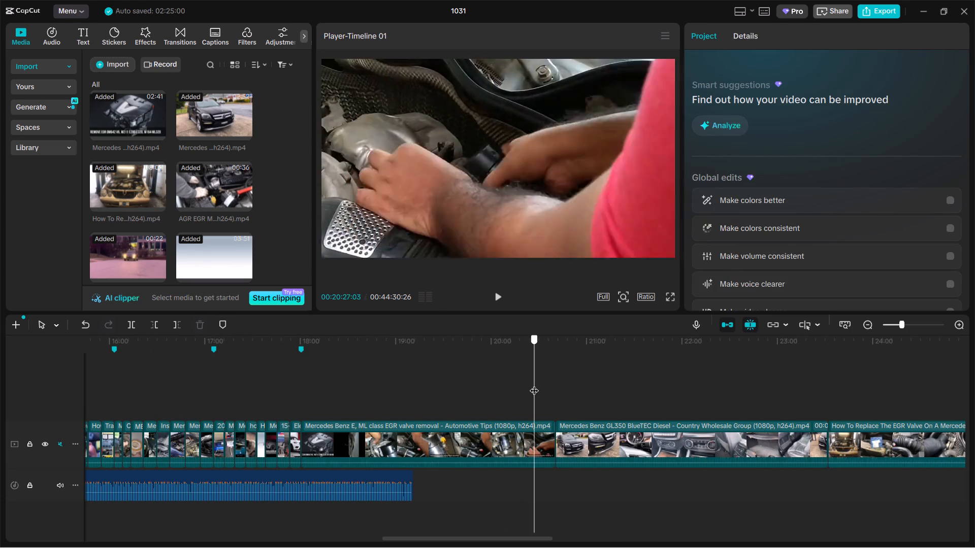
pyautogui.moveTo(534, 384); pyautogui.dragTo(413, 388)
pyautogui.keyDown('ctrl'); pyautogui.scroll(-14, 416, 400); pyautogui.keyUp('ctrl')
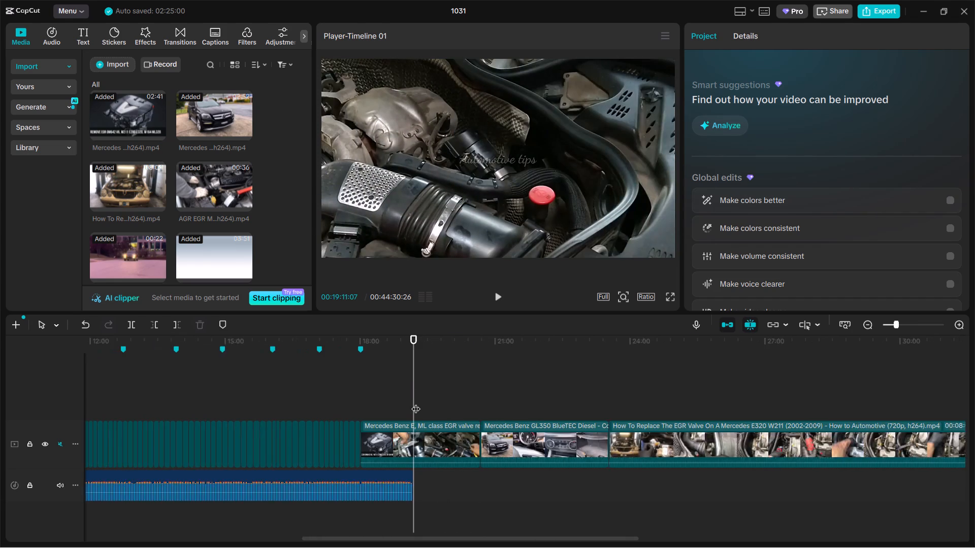
pyautogui.keyDown('ctrl'); pyautogui.scroll(-10, 416, 402); pyautogui.keyUp('ctrl')
pyautogui.moveTo(300, 435); pyautogui.dragTo(554, 434)
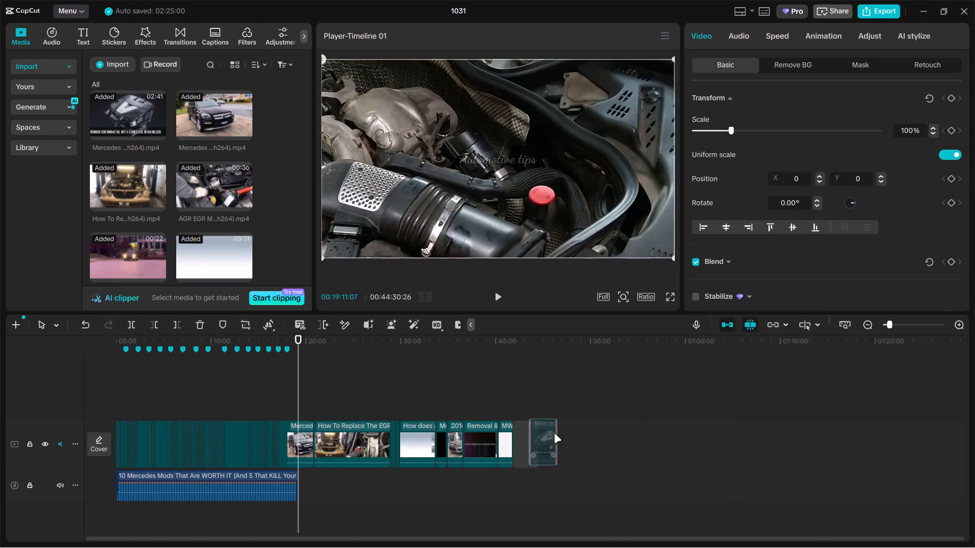
pyautogui.moveTo(554, 434); pyautogui.dragTo(562, 434)
# Split the Mercedes Benz GL350 BlueTEC Diesel clip at about 19:15, at the dashboard shot, and delete the part before the cut.
pyautogui.keyDown('ctrl'); pyautogui.scroll(17, 380, 430); pyautogui.keyUp('ctrl')
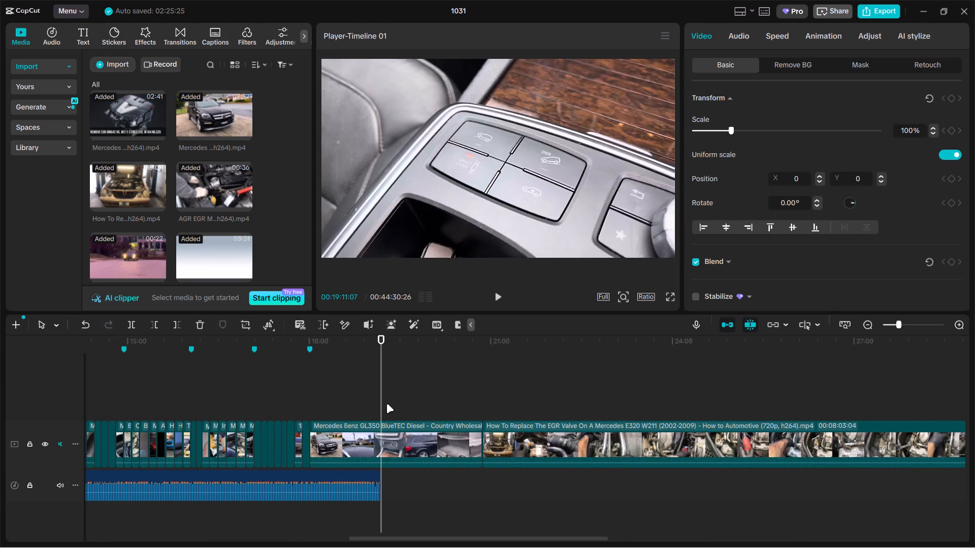
pyautogui.moveTo(383, 403); pyautogui.dragTo(394, 408)
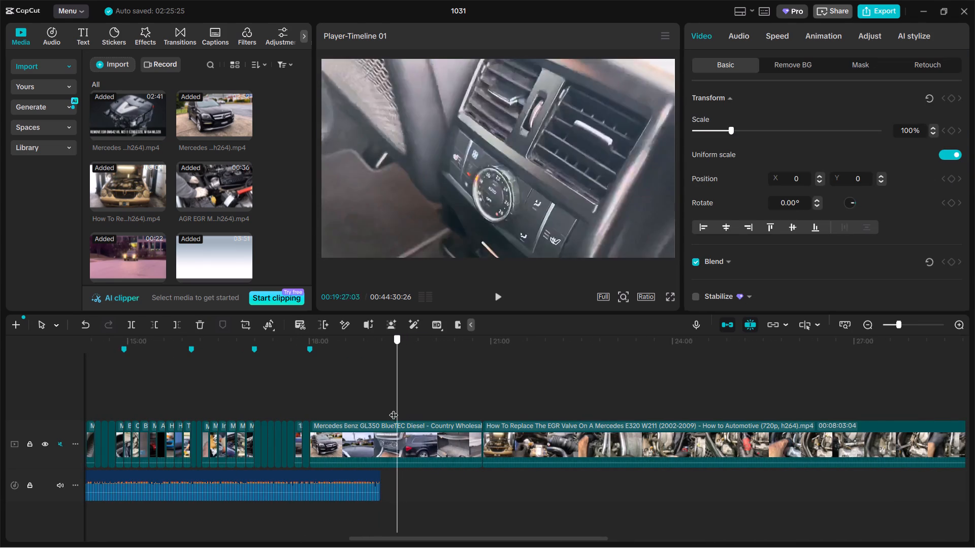
pyautogui.moveTo(394, 408); pyautogui.dragTo(385, 408)
pyautogui.click(385, 437)
pyautogui.hotkey('ctrl', 'b')
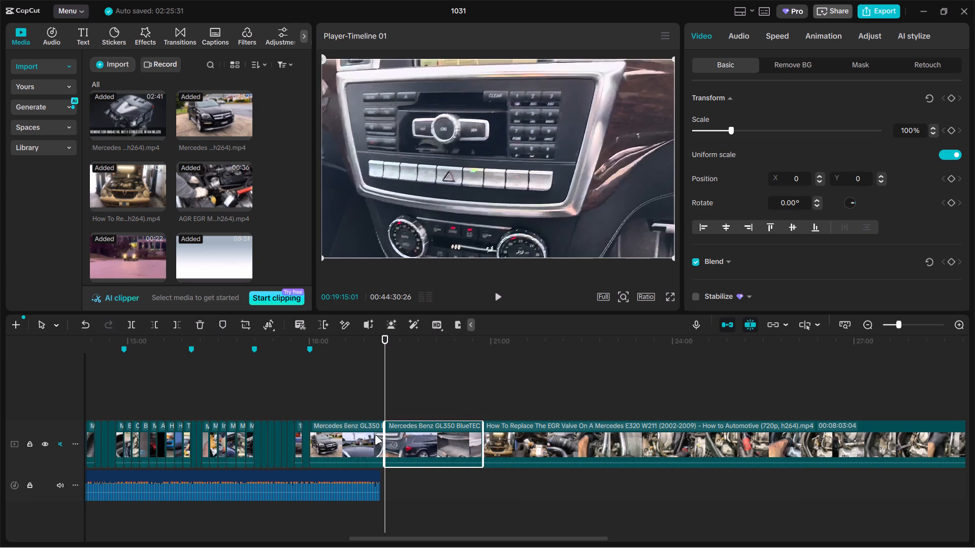
pyautogui.click(371, 435)
pyautogui.press('BackSpace')
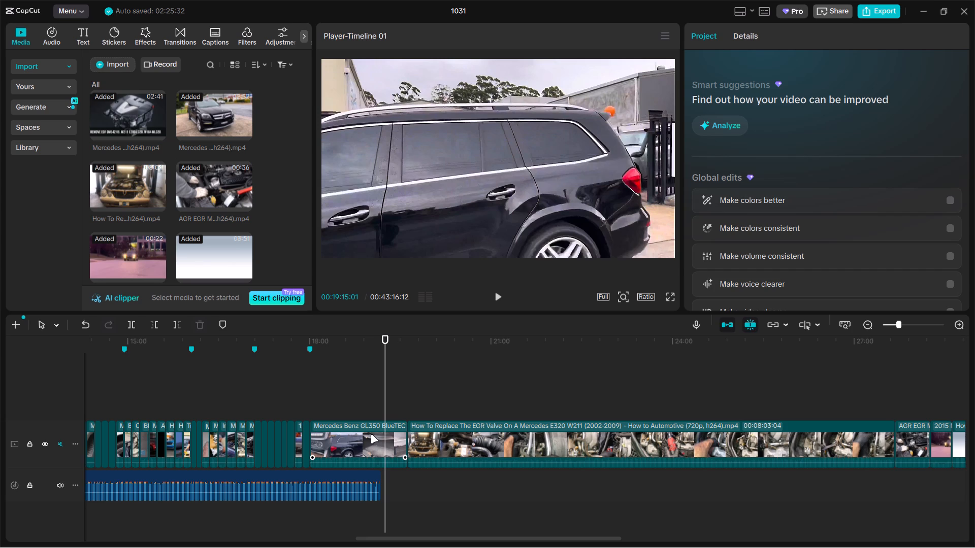
# Split the GL350 BlueTEC Diesel clip at about 18:13 and delete the rest, keeping about 13 seconds after the 18:00 marker.
pyautogui.click(312, 396)
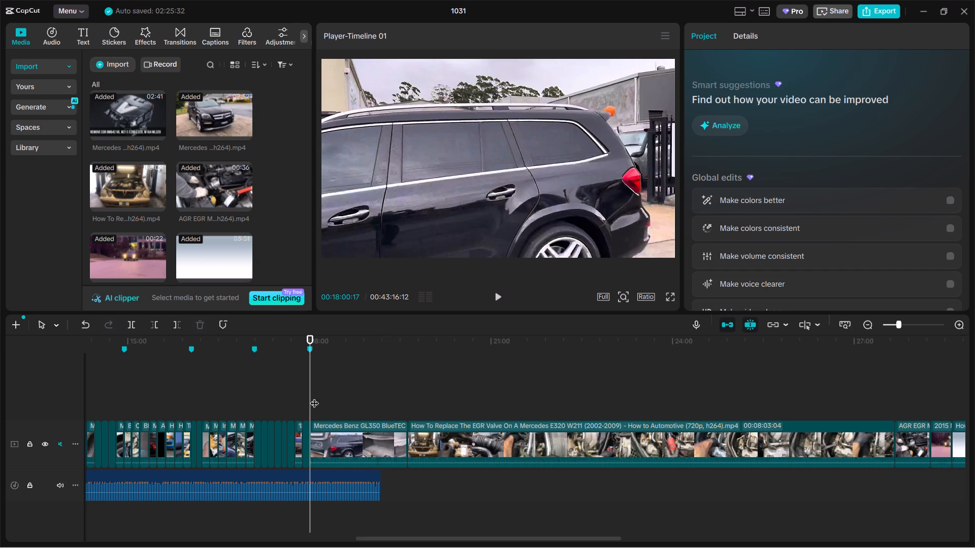
pyautogui.keyDown('ctrl'); pyautogui.scroll(12, 315, 401); pyautogui.keyUp('ctrl')
pyautogui.moveTo(313, 400); pyautogui.dragTo(347, 401)
pyautogui.click(356, 442)
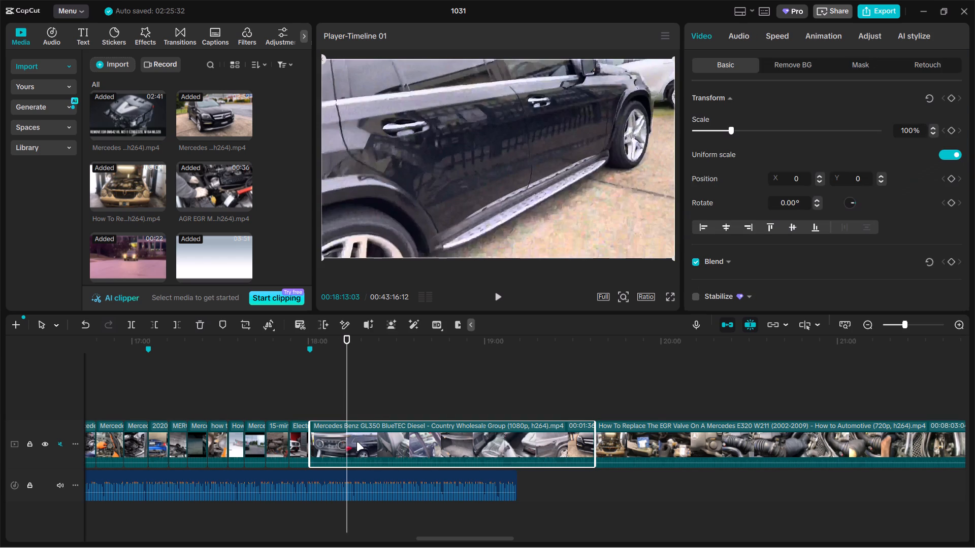
pyautogui.hotkey('ctrl', 'b')
pyautogui.press('BackSpace')
# Split the How To Replace The EGR Valve clip at about 18:56 and delete the part before the cut.
pyautogui.moveTo(350, 388); pyautogui.dragTo(369, 393)
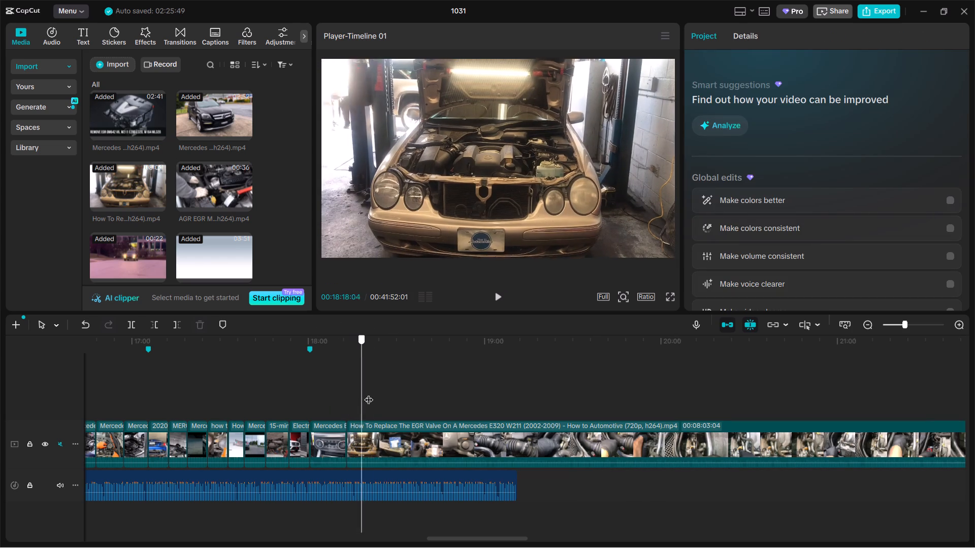
pyautogui.moveTo(369, 393); pyautogui.dragTo(459, 398)
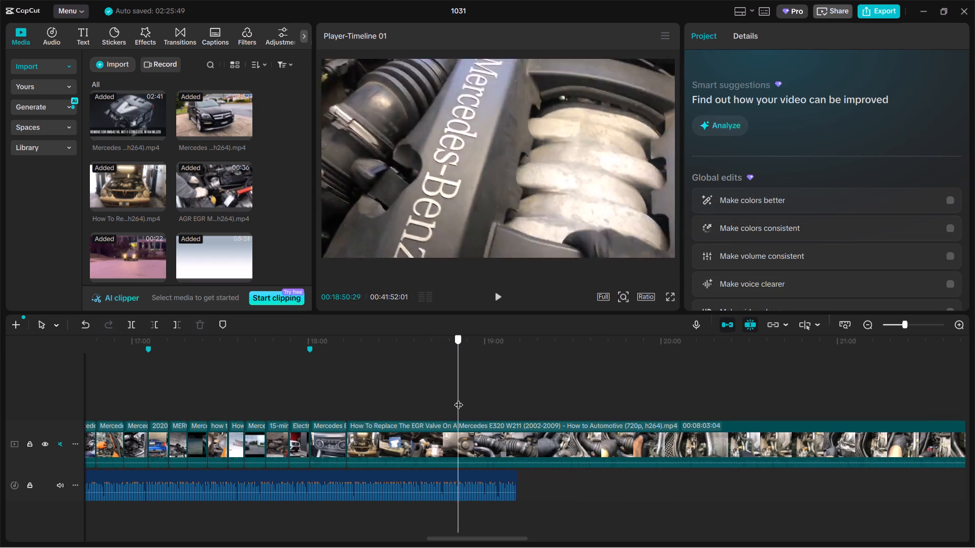
pyautogui.moveTo(459, 398); pyautogui.dragTo(473, 398)
pyautogui.click(469, 456)
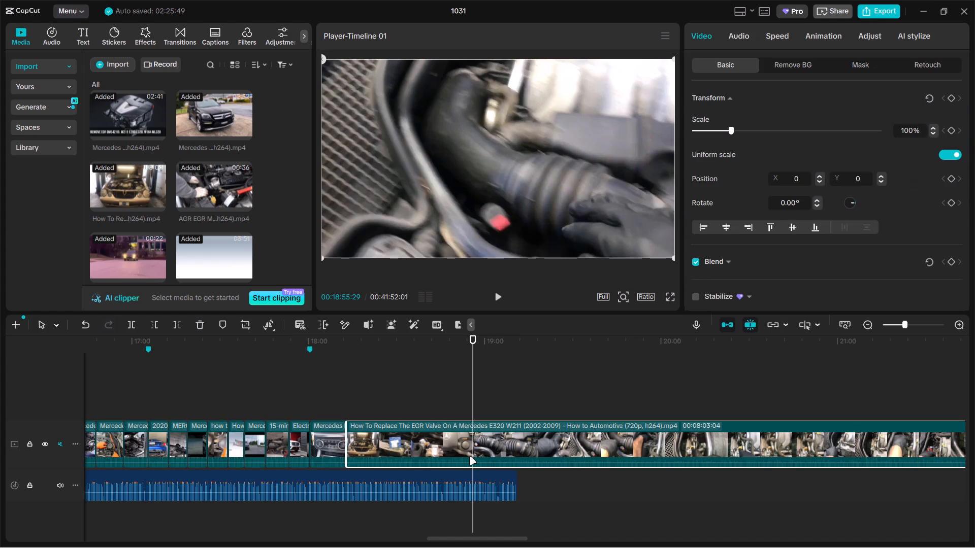
pyautogui.hotkey('ctrl', 'b')
pyautogui.click(444, 444)
pyautogui.press('BackSpace')
# Split the How To Replace The EGR Valve clip at about 18:26 and delete the remainder after the cut.
pyautogui.click(376, 405)
pyautogui.moveTo(376, 405); pyautogui.dragTo(382, 403)
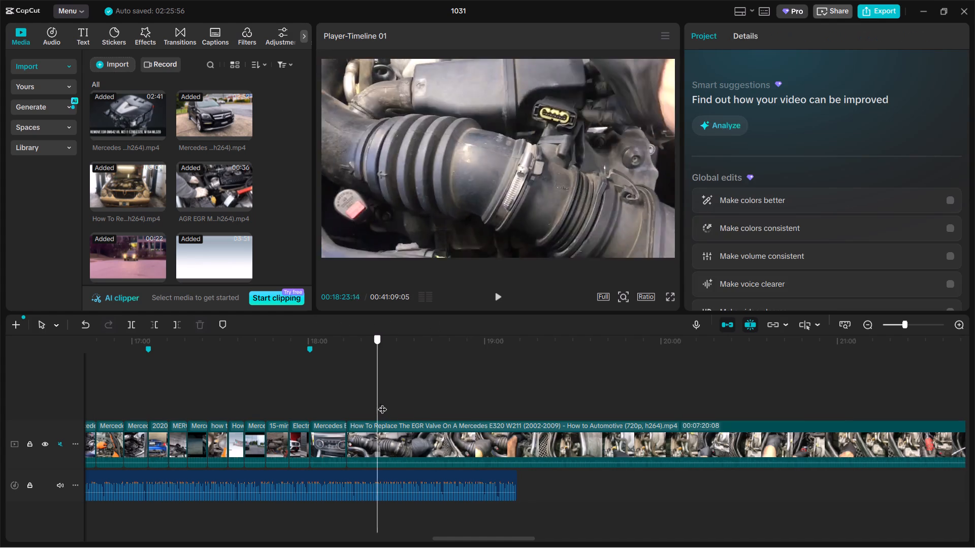
pyautogui.moveTo(382, 403); pyautogui.dragTo(384, 402)
pyautogui.click(391, 431)
pyautogui.hotkey('ctrl', 'b')
pyautogui.press('BackSpace')
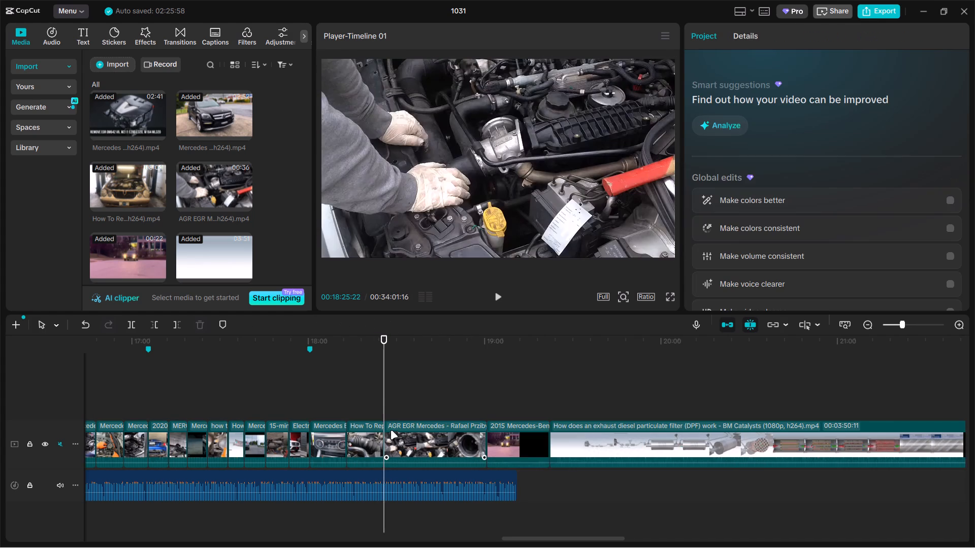
# Split the AGR EGR Mercedes clip at about 18:39 and delete the remainder after the cut.
pyautogui.moveTo(384, 392); pyautogui.dragTo(429, 392)
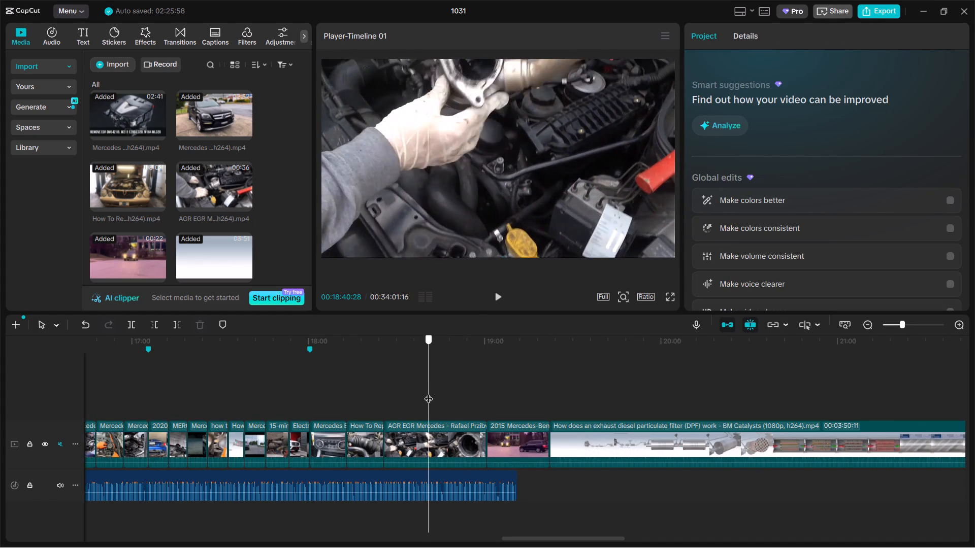
pyautogui.moveTo(429, 392); pyautogui.dragTo(425, 396)
pyautogui.click(427, 437)
pyautogui.hotkey('ctrl', 'b')
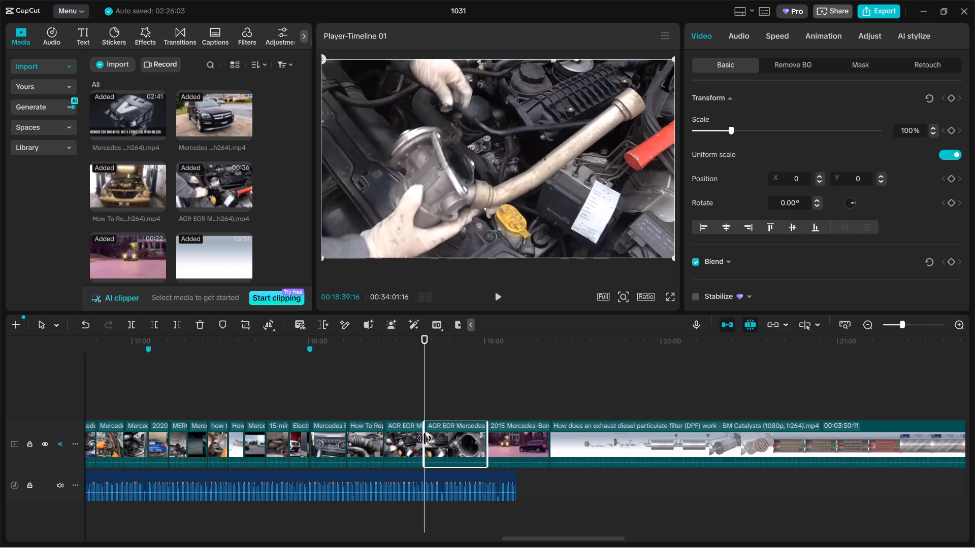
pyautogui.press('BackSpace')
# Move the trimmed AGR EGR Mercedes clip to the 18:00 marker, ahead of the GL350 BlueTEC Diesel clip.
pyautogui.moveTo(408, 443); pyautogui.dragTo(324, 439)
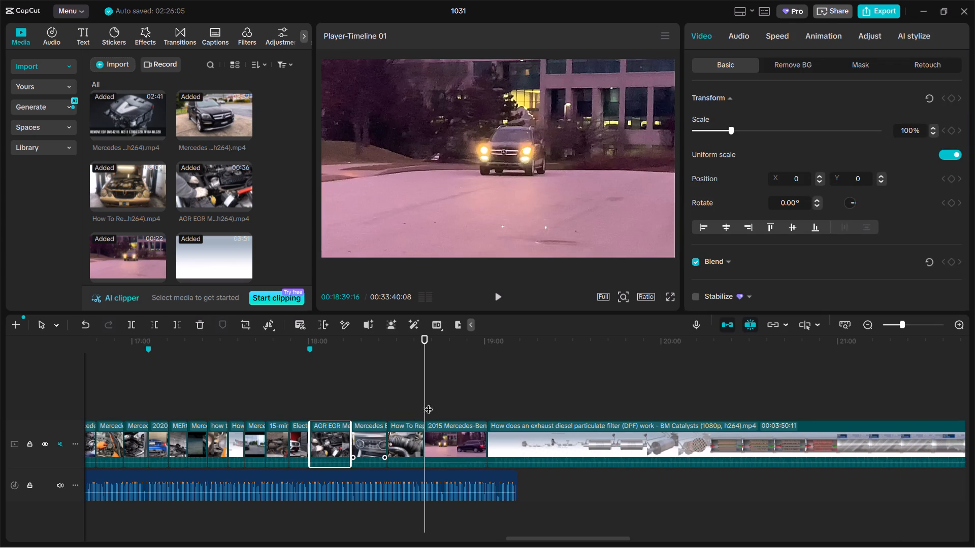
# Trim the end of the 2015 Mercedes-Benz clip back to about 18:53, before its dark ending.
pyautogui.moveTo(427, 402); pyautogui.dragTo(455, 397)
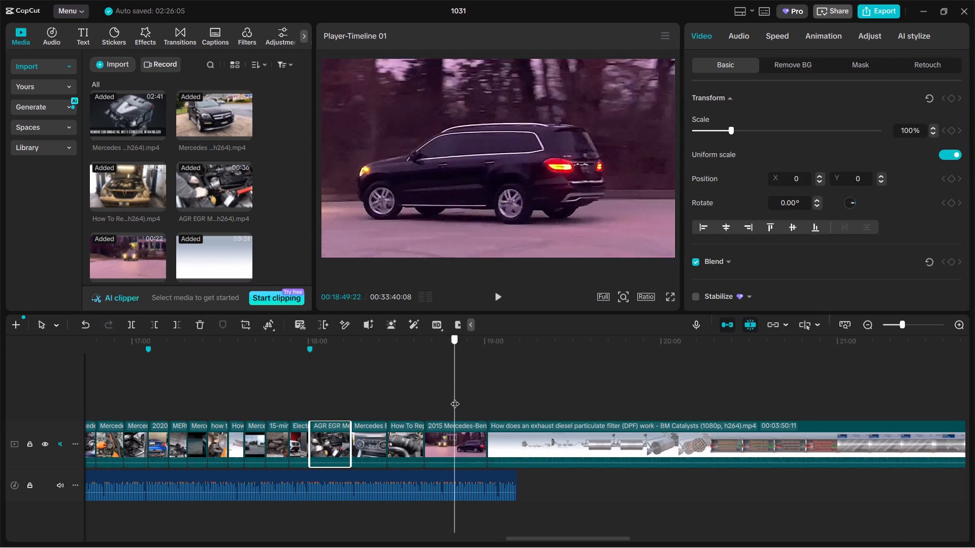
pyautogui.moveTo(455, 397); pyautogui.dragTo(463, 395)
pyautogui.click(466, 448)
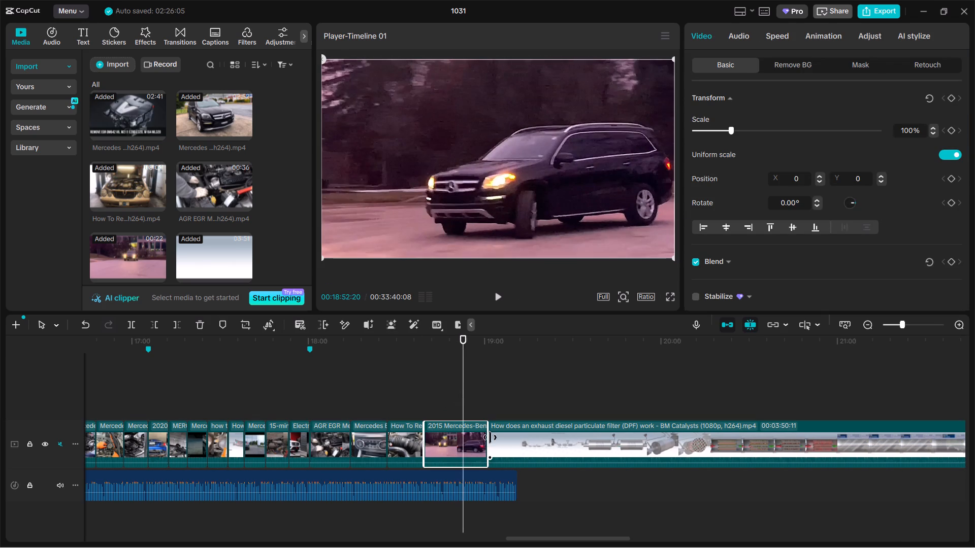
pyautogui.moveTo(489, 437); pyautogui.dragTo(463, 435)
# Skim the BM Catalysts diesel particulate filter (DPF) explainer clip and delete it from the main track.
pyautogui.moveTo(471, 425); pyautogui.dragTo(472, 425)
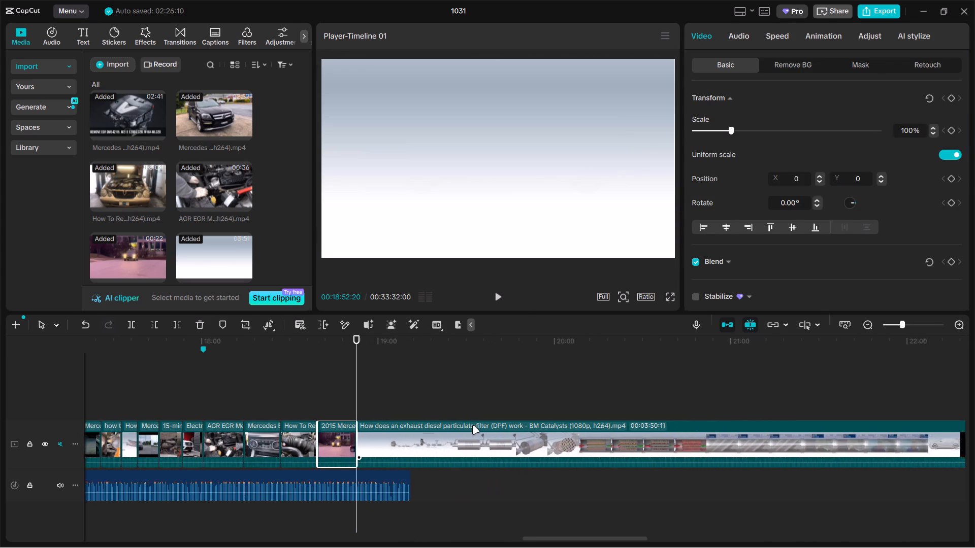
pyautogui.moveTo(472, 425); pyautogui.dragTo(419, 410)
pyautogui.click(383, 402)
pyautogui.moveTo(383, 402); pyautogui.dragTo(400, 398)
pyautogui.click(419, 438)
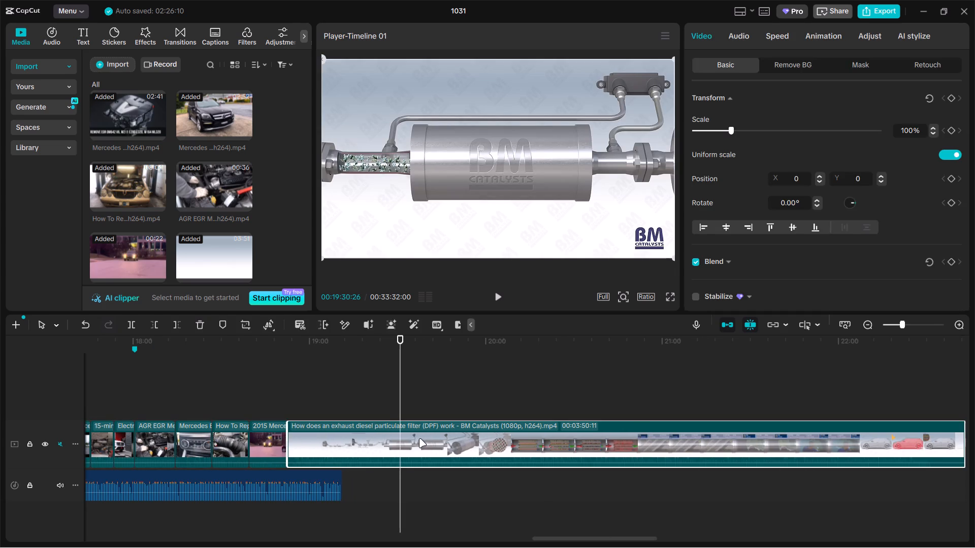
pyautogui.press('BackSpace')
# Split the Mercedes-Benz BlueTEC Technology clip at about 19:15 and delete the part before the cut.
pyautogui.click(368, 404)
pyautogui.moveTo(368, 404); pyautogui.dragTo(480, 411)
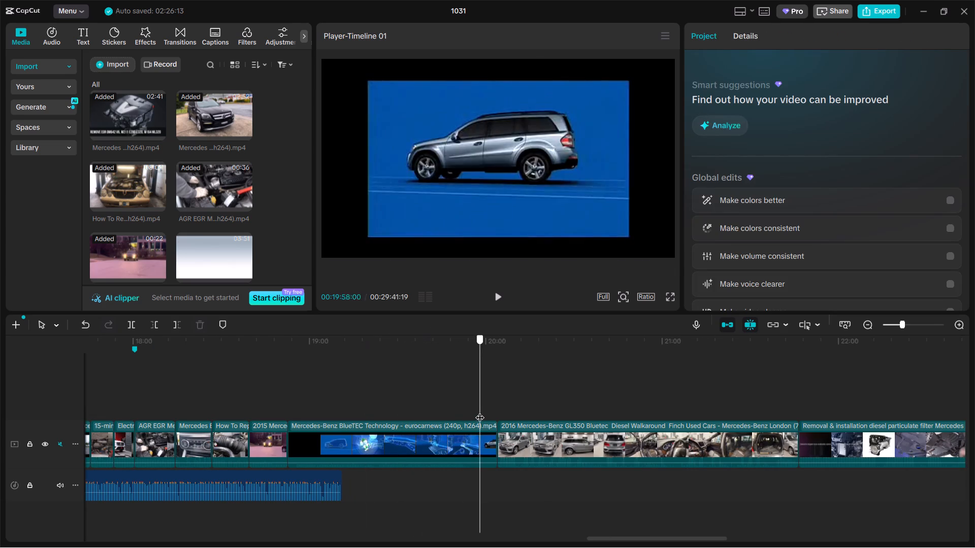
pyautogui.moveTo(480, 411); pyautogui.dragTo(355, 409)
pyautogui.click(354, 447)
pyautogui.hotkey('ctrl', 'b')
pyautogui.click(351, 446)
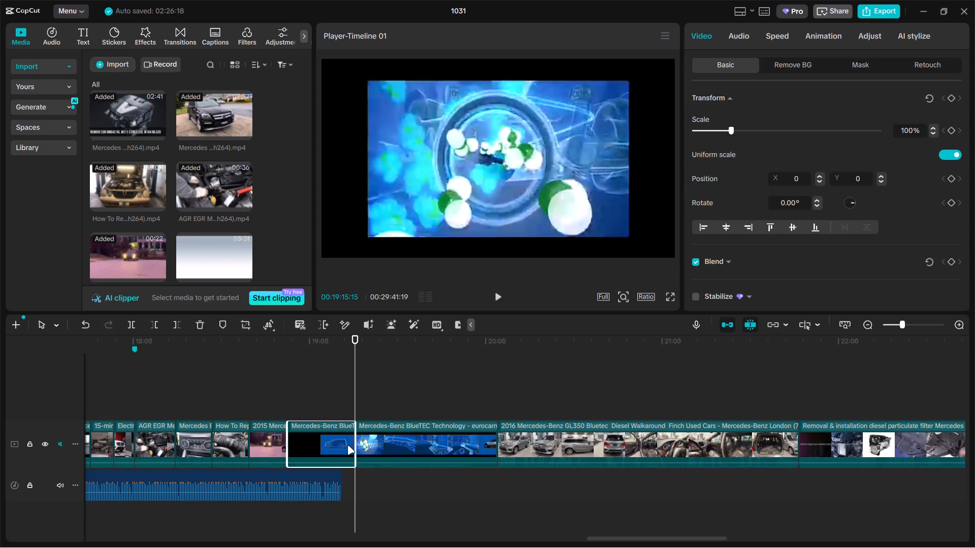
pyautogui.press('BackSpace')
# Split the BlueTEC Technology clip at about 19:08 and delete the remainder after the cut.
pyautogui.doubleClick(337, 409)
pyautogui.moveTo(337, 409); pyautogui.dragTo(333, 410)
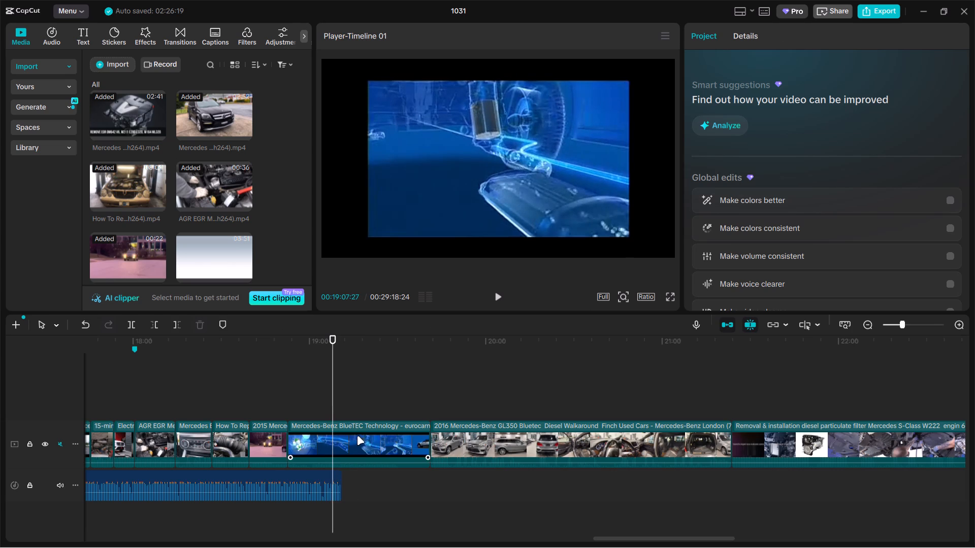
pyautogui.click(357, 436)
pyautogui.hotkey('ctrl', 'b')
pyautogui.press('BackSpace')
# Scale up the trimmed BlueTEC Technology clip to cover the black borders around its picture.
pyautogui.click(313, 398)
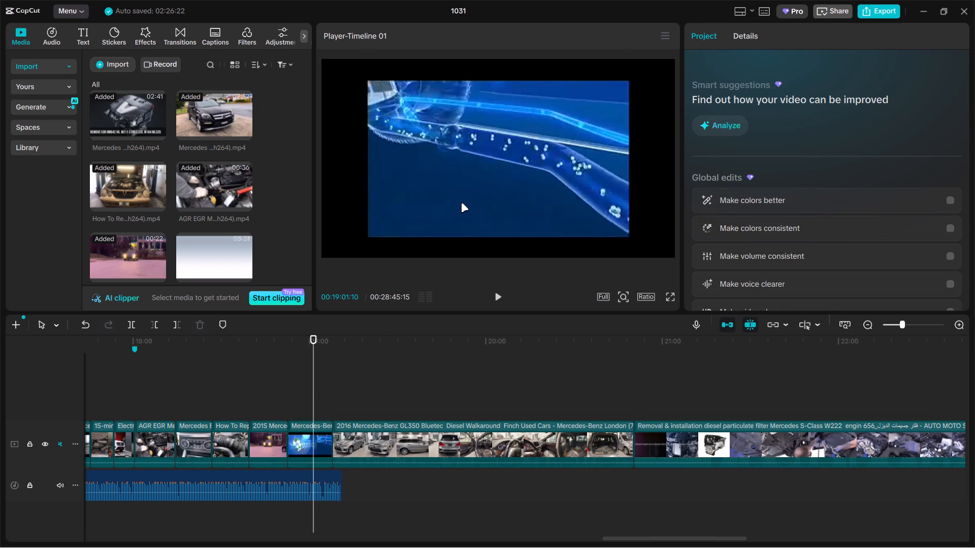
pyautogui.click(461, 203)
pyautogui.click(313, 439)
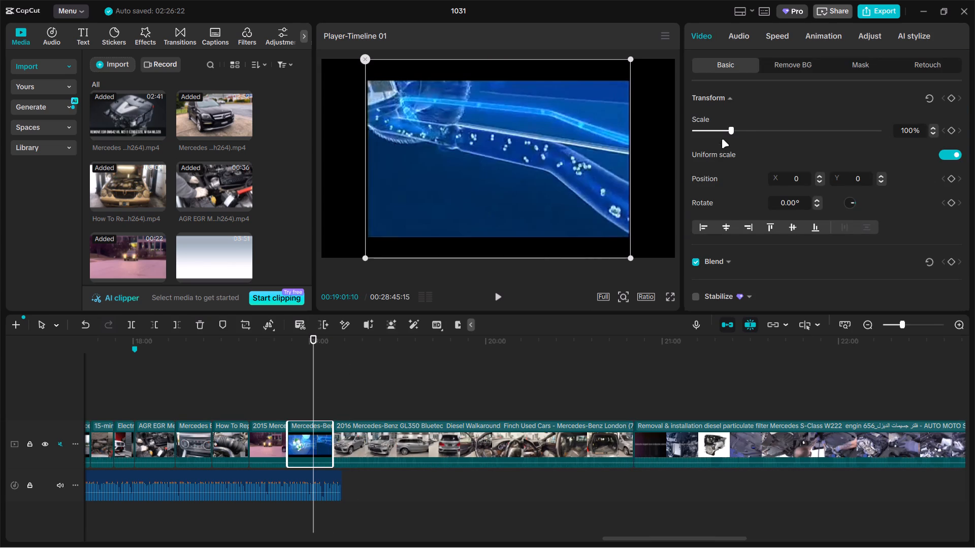
pyautogui.moveTo(728, 133); pyautogui.dragTo(750, 130)
# Split the 2016 Mercedes-Benz GL350 Bluetec walkaround clip at about 19:45 and delete the exterior footage before the cut.
pyautogui.click(371, 401)
pyautogui.moveTo(370, 401); pyautogui.dragTo(421, 397)
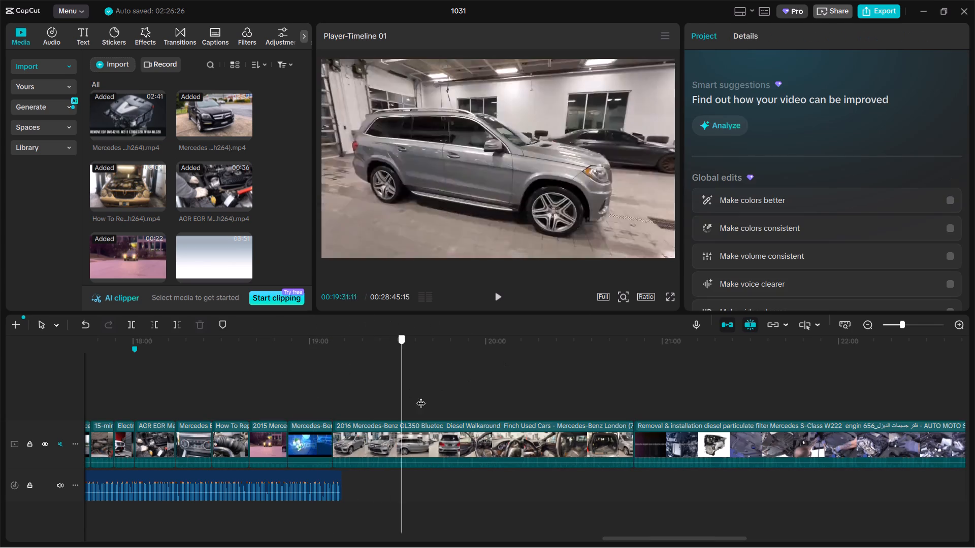
pyautogui.moveTo(421, 397); pyautogui.dragTo(488, 394)
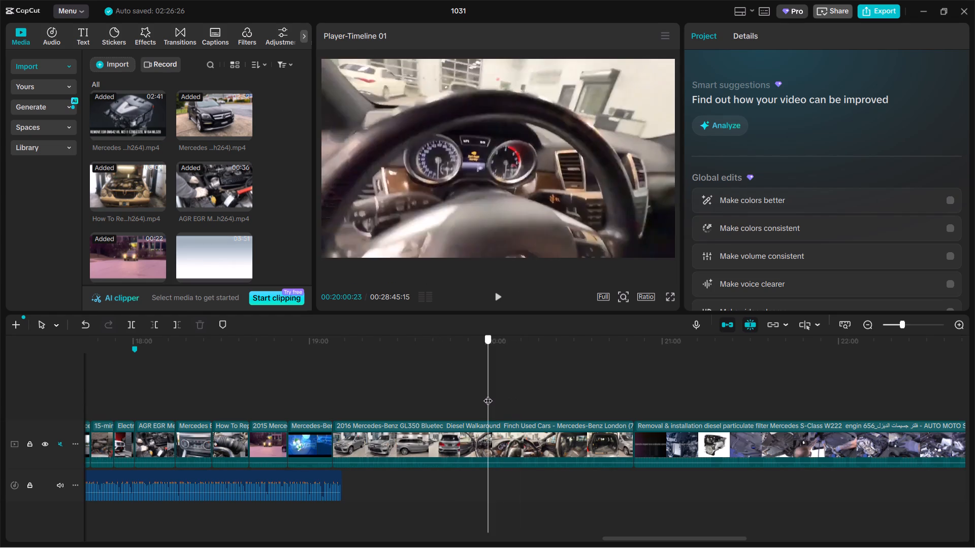
pyautogui.moveTo(488, 394); pyautogui.dragTo(443, 399)
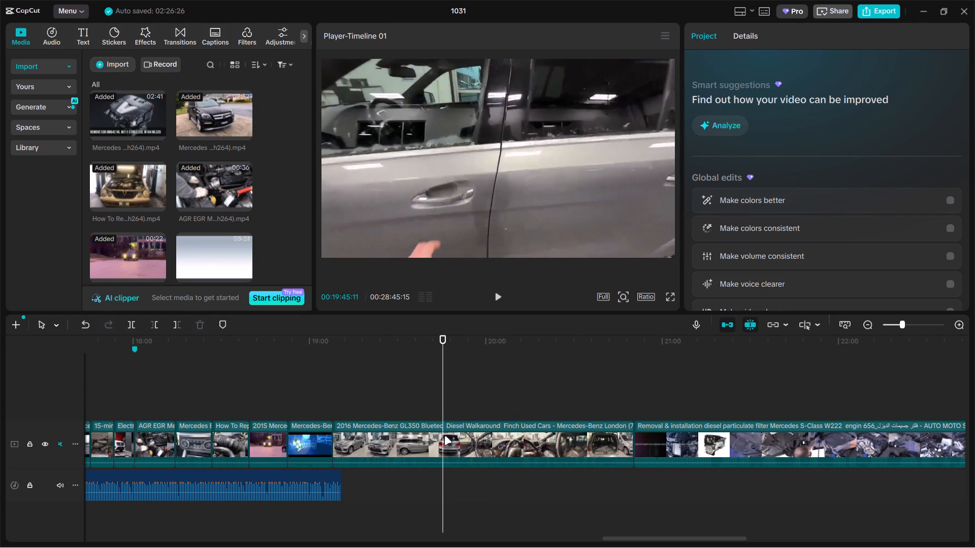
pyautogui.click(444, 436)
pyautogui.hotkey('ctrl', 'b')
pyautogui.click(404, 438)
pyautogui.press('BackSpace')
# Split the 2016 GL350 Bluetec walkaround clip at about 19:22 and delete the remainder after the cut.
pyautogui.doubleClick(374, 404)
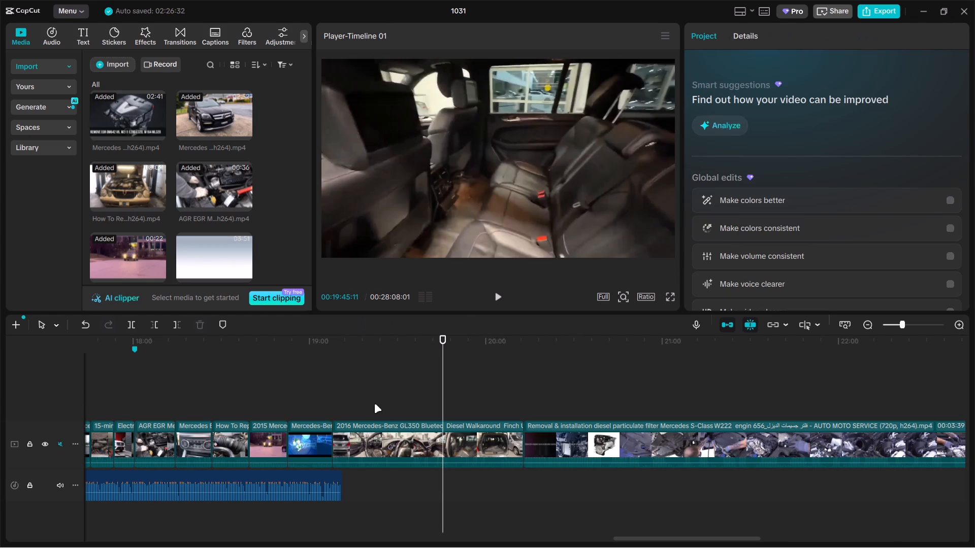
pyautogui.click(391, 443)
pyautogui.hotkey('ctrl', 'b')
pyautogui.press('BackSpace')
# Split the S-Class W222 diesel particulate filter clip at about 20:13 and delete the footage before the cut.
pyautogui.moveTo(374, 397); pyautogui.dragTo(377, 395)
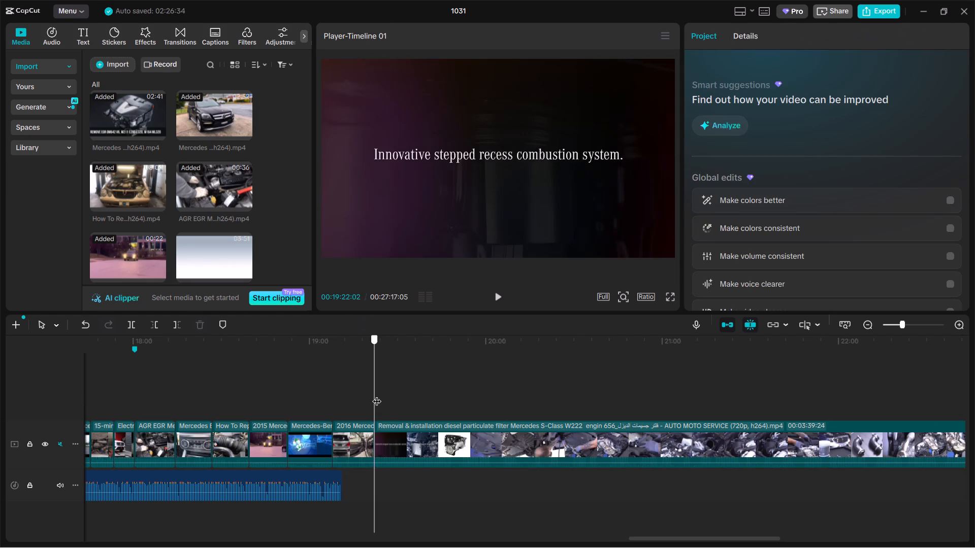
pyautogui.moveTo(377, 395); pyautogui.dragTo(524, 380)
pyautogui.click(528, 426)
pyautogui.hotkey('ctrl', 'b')
pyautogui.click(477, 436)
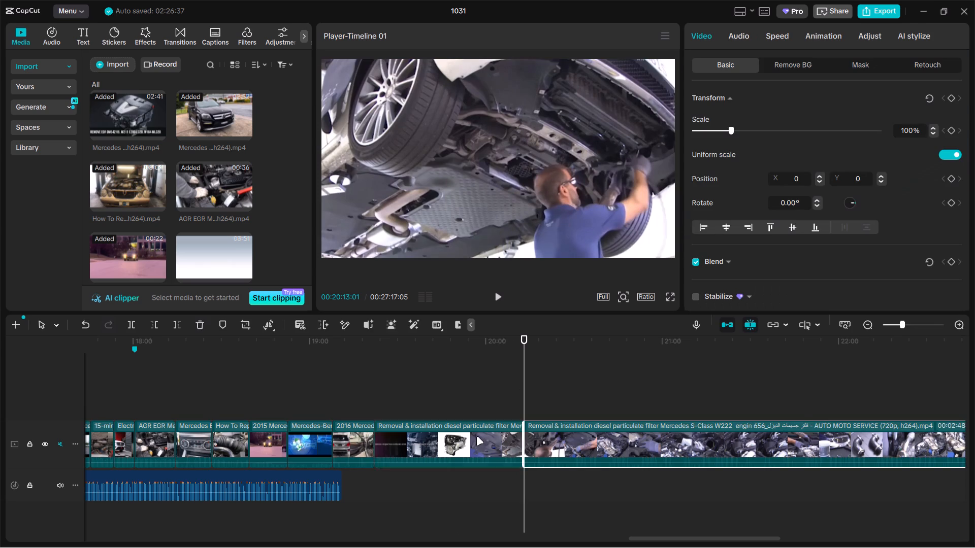
pyautogui.press('BackSpace')
# Split the remaining diesel particulate filter clip at about 19:45 and delete the portion before the cut.
pyautogui.click(376, 404)
pyautogui.moveTo(376, 404); pyautogui.dragTo(433, 398)
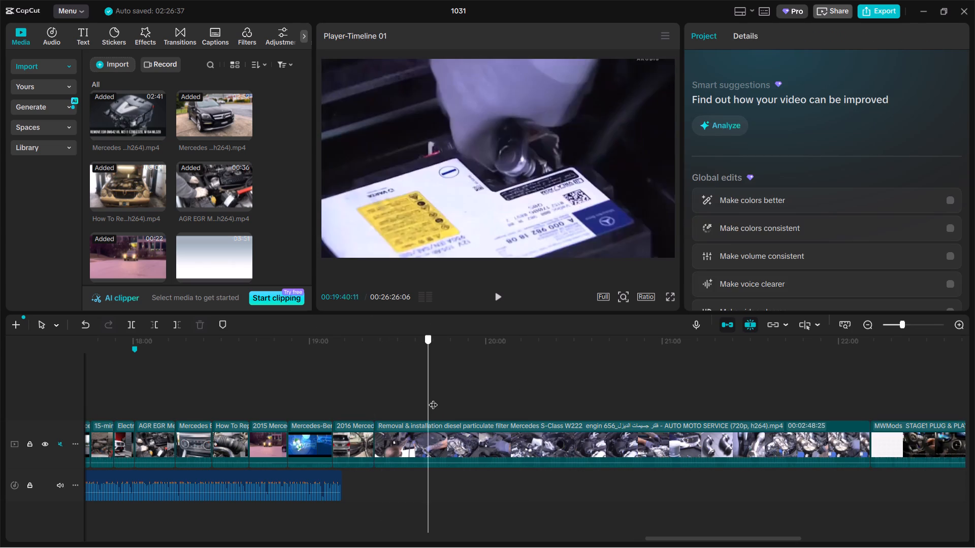
pyautogui.moveTo(433, 398); pyautogui.dragTo(442, 403)
pyautogui.click(427, 430)
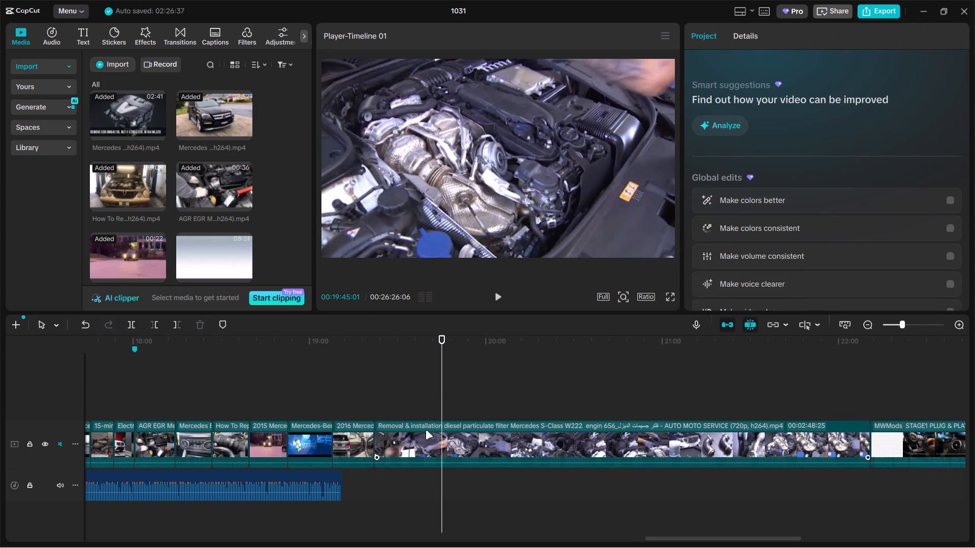
pyautogui.hotkey('ctrl', 'b')
pyautogui.click(403, 436)
pyautogui.press('BackSpace')
# Split the diesel particulate filter clip at about 19:38 and delete the remainder after the cut.
pyautogui.click(376, 407)
pyautogui.moveTo(376, 407); pyautogui.dragTo(376, 407)
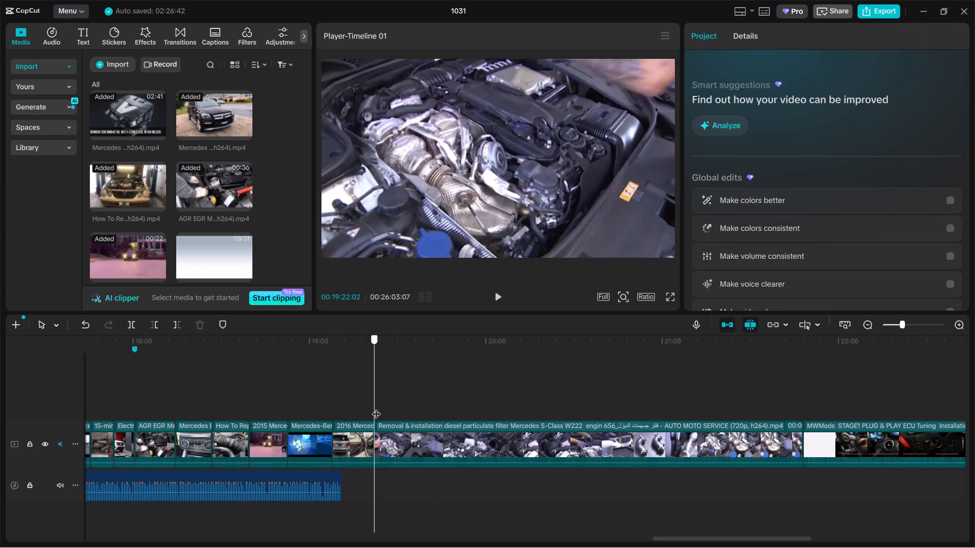
pyautogui.moveTo(376, 407); pyautogui.dragTo(422, 404)
pyautogui.click(437, 437)
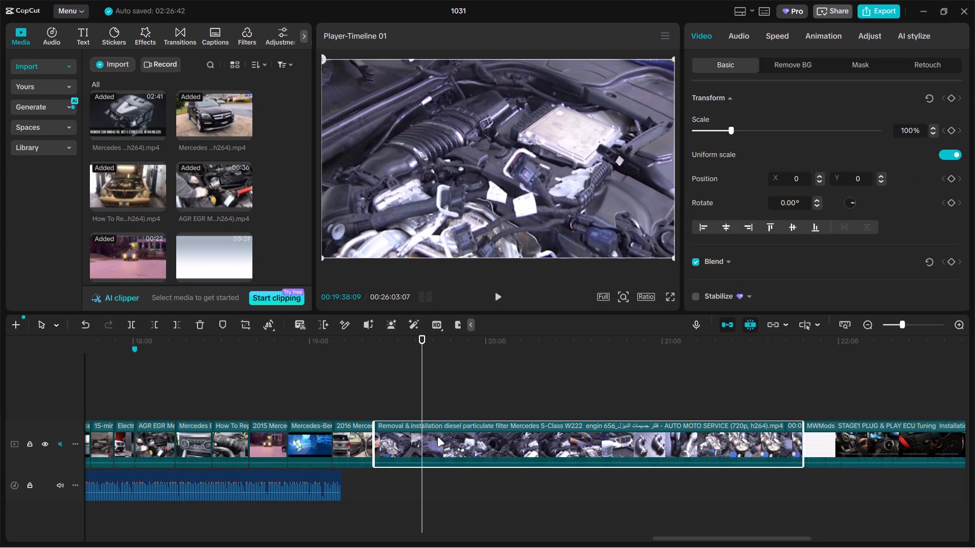
pyautogui.hotkey('ctrl', 'b')
pyautogui.press('BackSpace')
# Split the MWMods STAGE1 Plug & Play ECU Tuning clip at about 20:09 and delete the footage before the cut.
pyautogui.moveTo(422, 399); pyautogui.dragTo(528, 398)
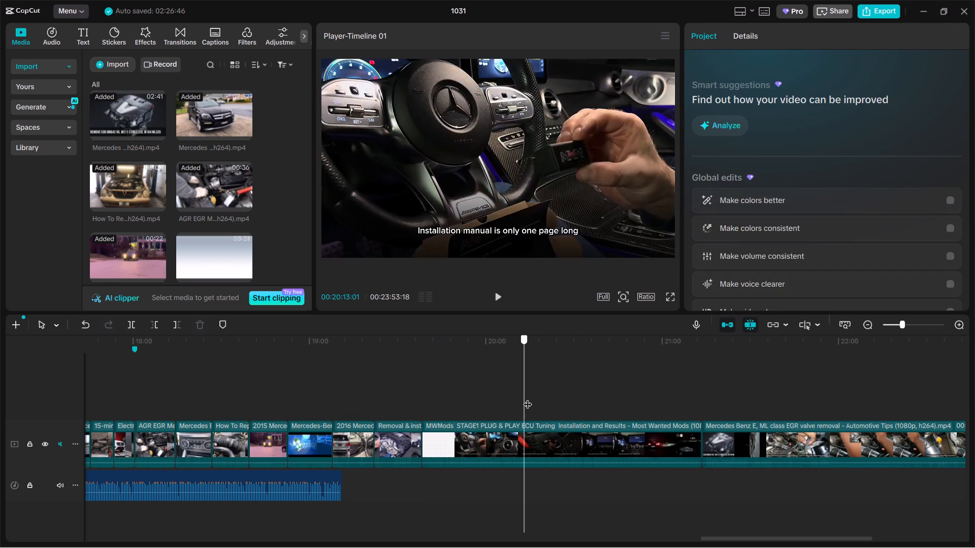
pyautogui.moveTo(528, 398); pyautogui.dragTo(513, 406)
pyautogui.click(504, 432)
pyautogui.hotkey('ctrl', 'b')
pyautogui.click(466, 439)
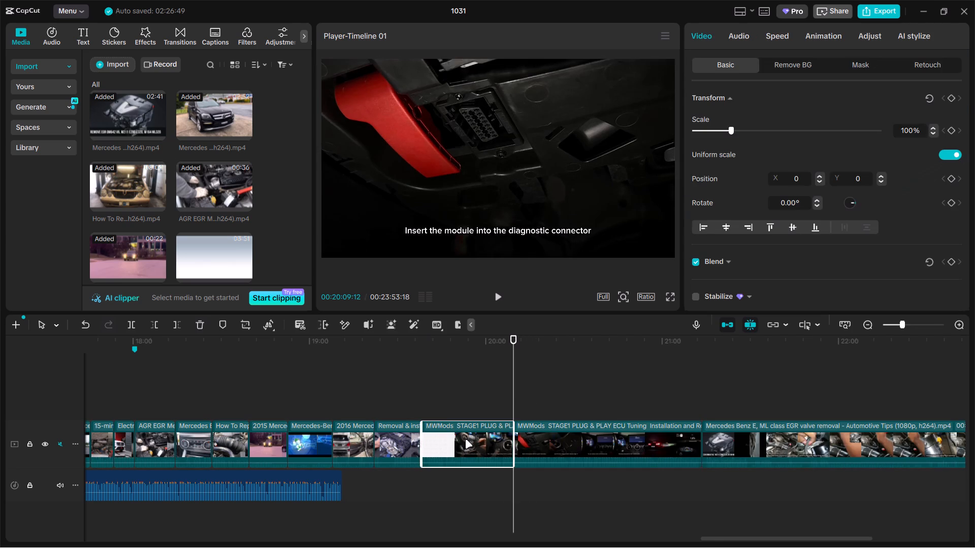
pyautogui.press('BackSpace')
# Split the MWMods ECU Tuning clip at about 19:54 and delete the remainder after the cut.
pyautogui.click(418, 408)
pyautogui.moveTo(418, 407); pyautogui.dragTo(458, 402)
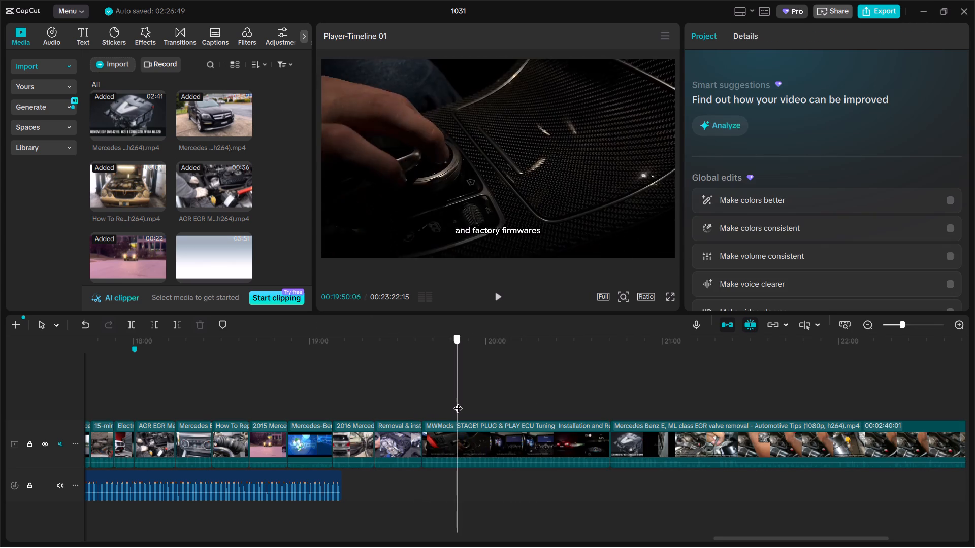
pyautogui.moveTo(458, 402); pyautogui.dragTo(469, 400)
pyautogui.click(479, 437)
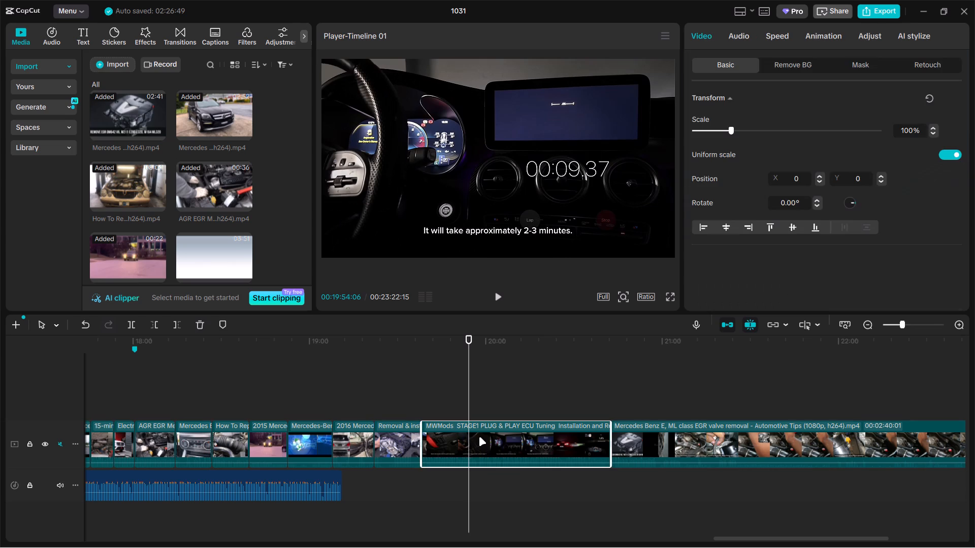
pyautogui.hotkey('ctrl', 'b')
pyautogui.press('BackSpace')
# Scale the trimmed MWMods ECU Tuning clip to 153% to crop its captions out of the frame.
pyautogui.click(444, 399)
pyautogui.click(530, 160)
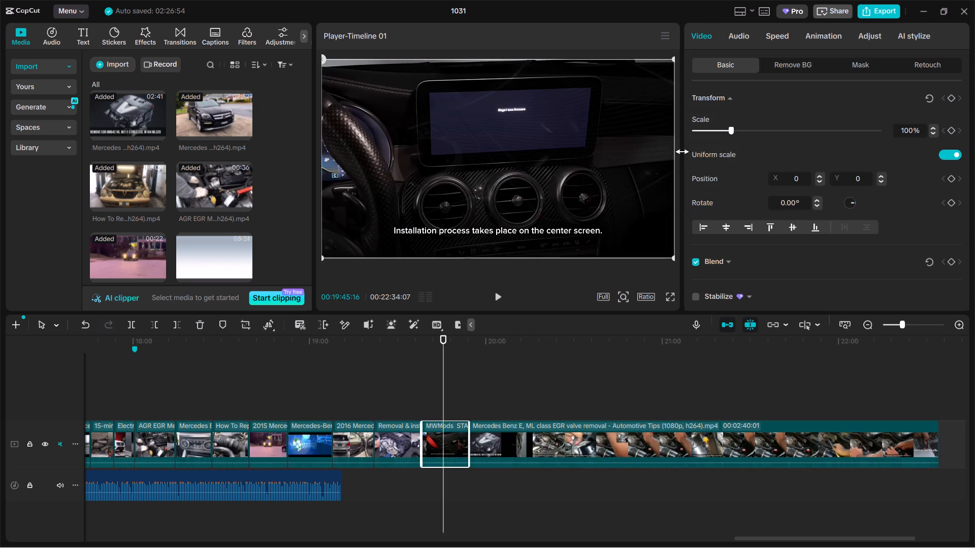
pyautogui.moveTo(730, 138); pyautogui.dragTo(751, 133)
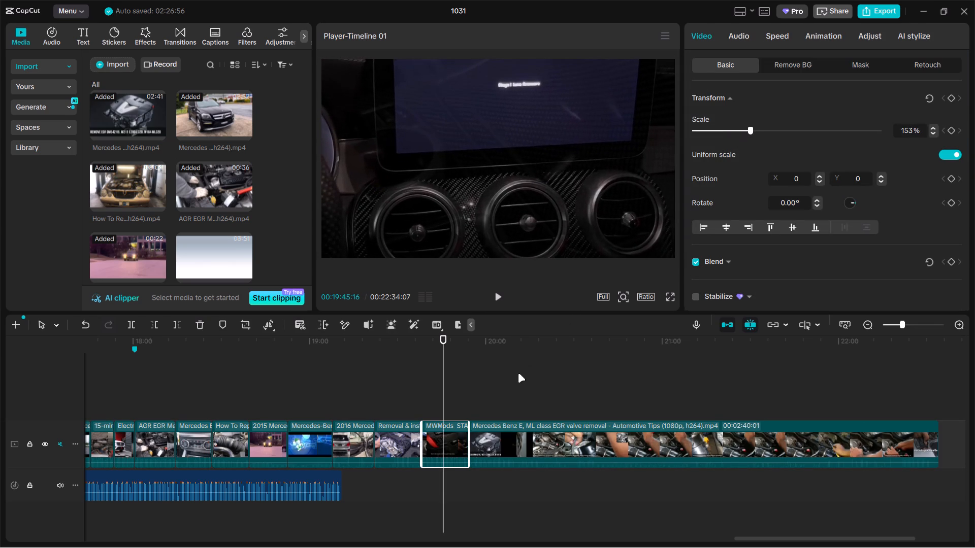
# Look through the Mercedes Benz E, ML class EGR valve removal clip and delete the whole clip from the main track.
pyautogui.click(518, 373)
pyautogui.moveTo(518, 374); pyautogui.dragTo(742, 378)
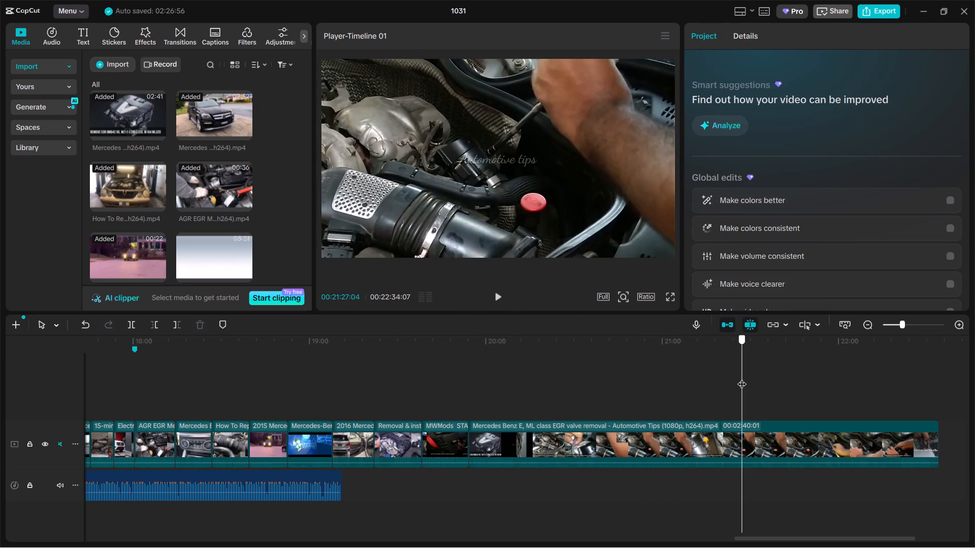
pyautogui.moveTo(742, 378); pyautogui.dragTo(646, 407)
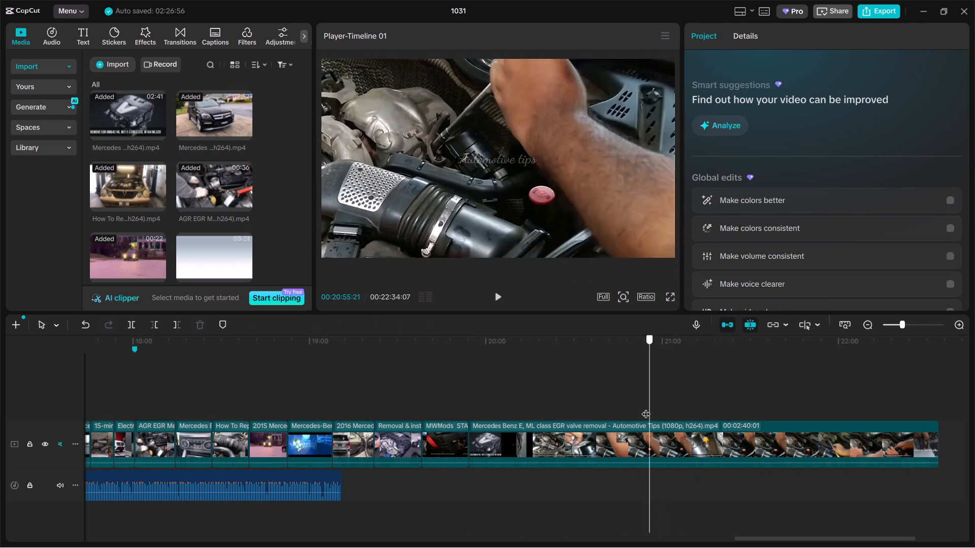
pyautogui.moveTo(646, 407); pyautogui.dragTo(545, 416)
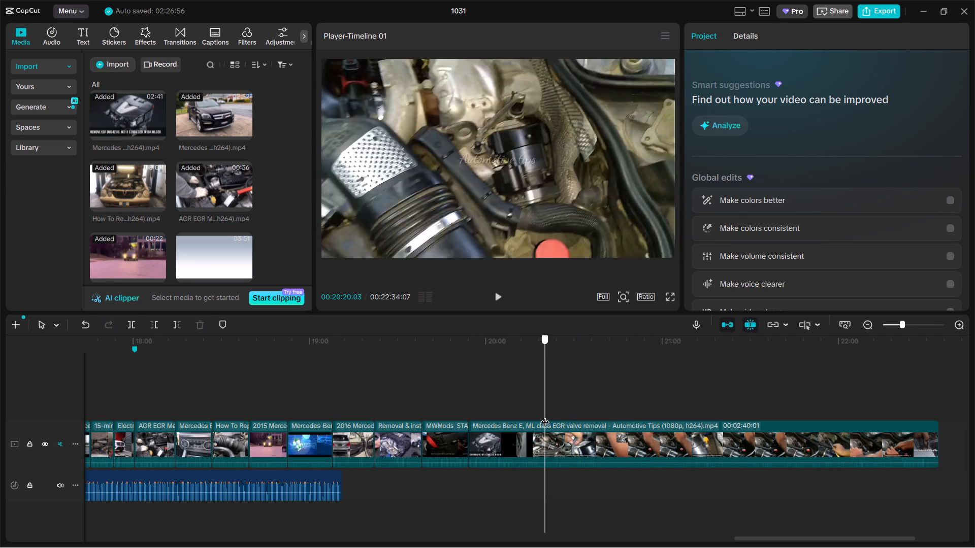
pyautogui.moveTo(545, 416); pyautogui.dragTo(540, 417)
pyautogui.click(564, 455)
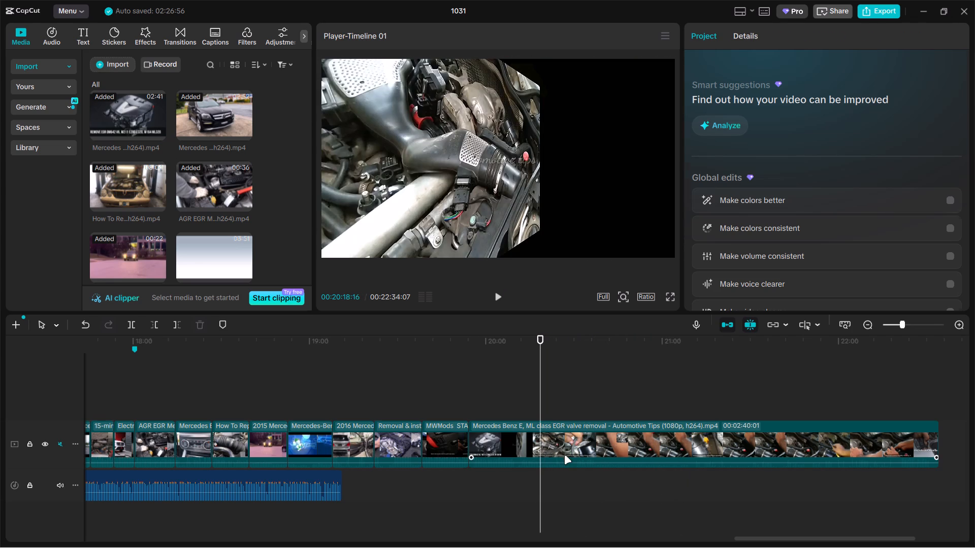
pyautogui.press('BackSpace')
# Copy the gloved-hand tyre clip at about 13:27 and paste it at the end of the footage, about 19:54.
pyautogui.click(487, 393)
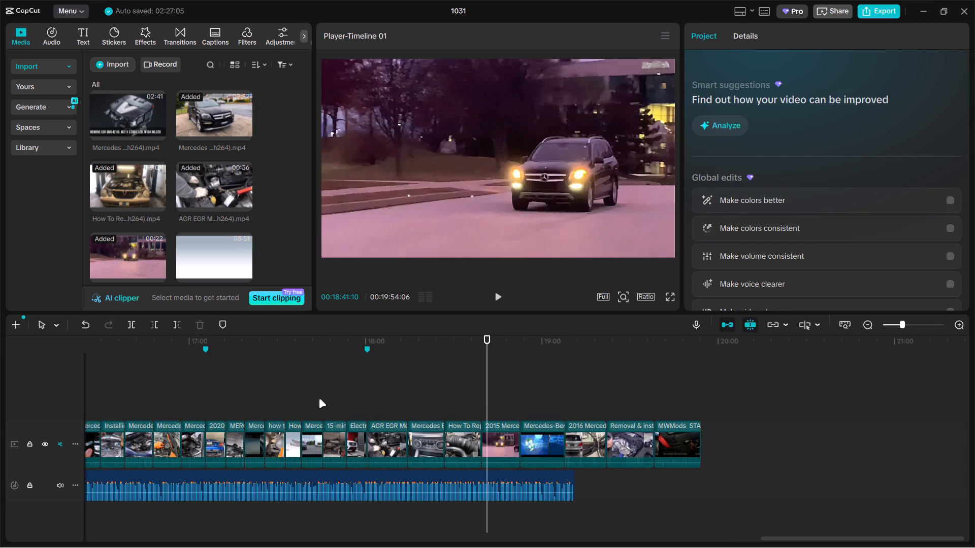
pyautogui.click(262, 400)
pyautogui.moveTo(262, 400); pyautogui.dragTo(175, 398)
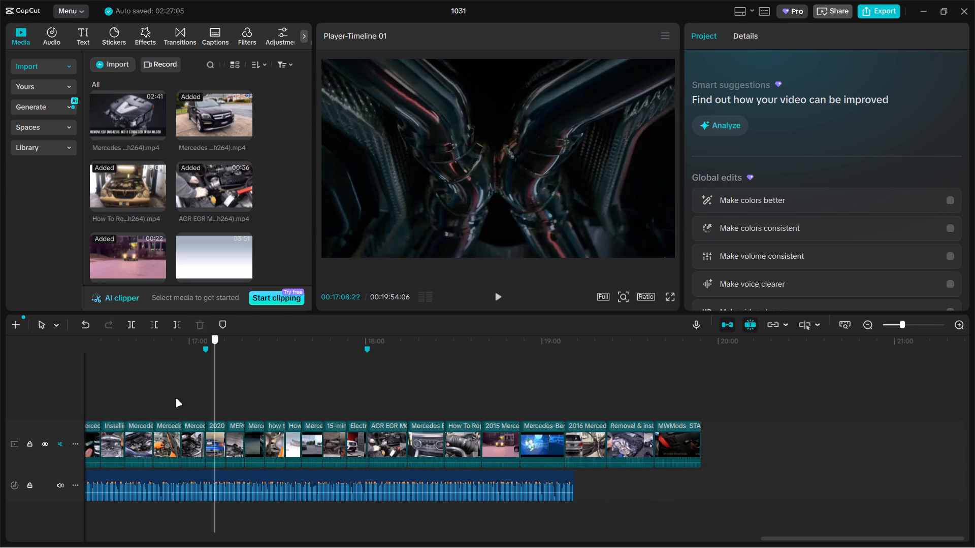
pyautogui.moveTo(175, 398); pyautogui.dragTo(240, 393)
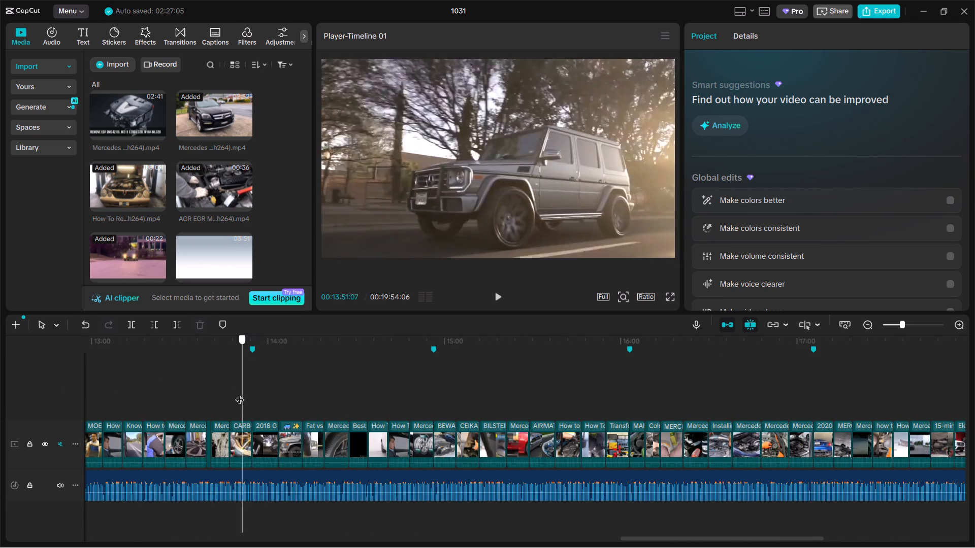
pyautogui.moveTo(240, 393); pyautogui.dragTo(167, 394)
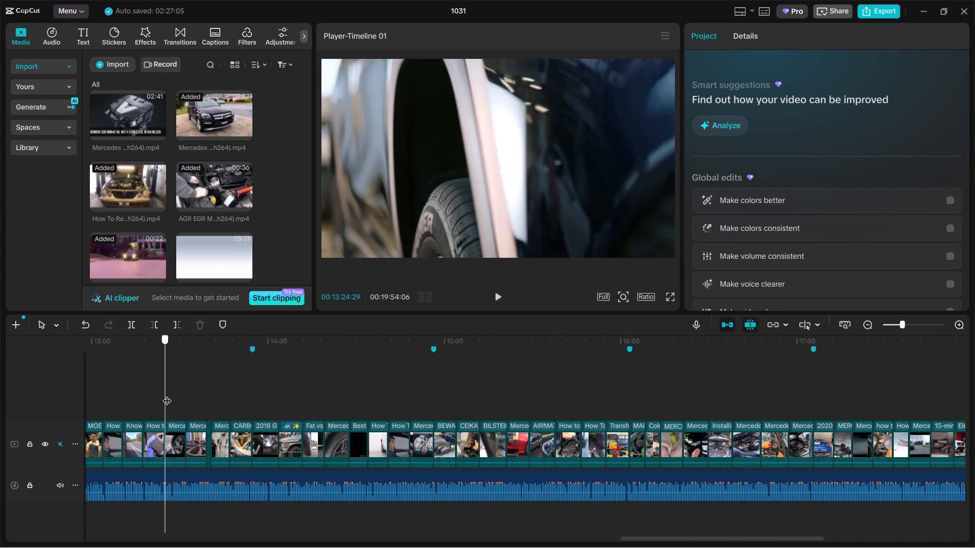
pyautogui.moveTo(167, 394); pyautogui.dragTo(172, 393)
pyautogui.click(171, 434)
pyautogui.hotkey('ctrl', 'c')
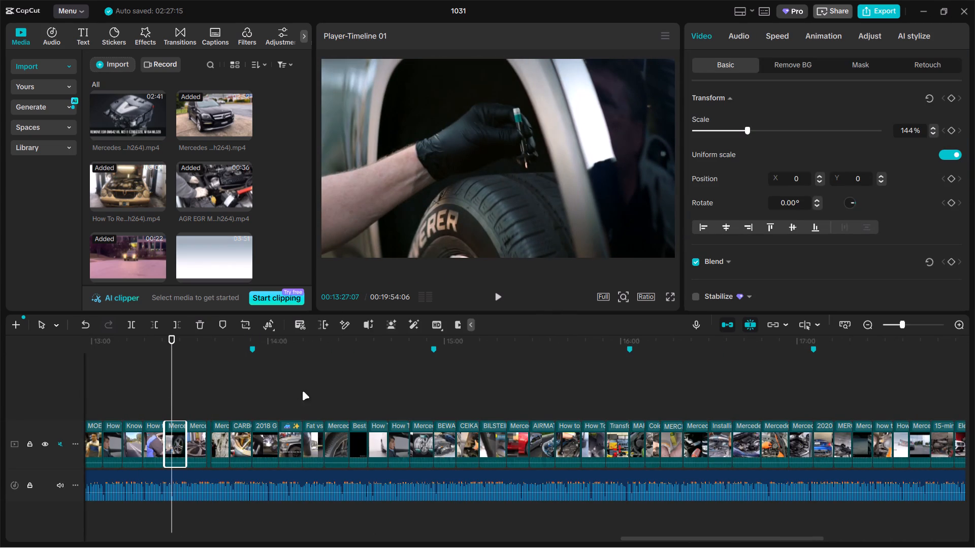
pyautogui.keyDown('ctrl'); pyautogui.scroll(-9, 303, 391); pyautogui.keyUp('ctrl')
pyautogui.click(729, 402)
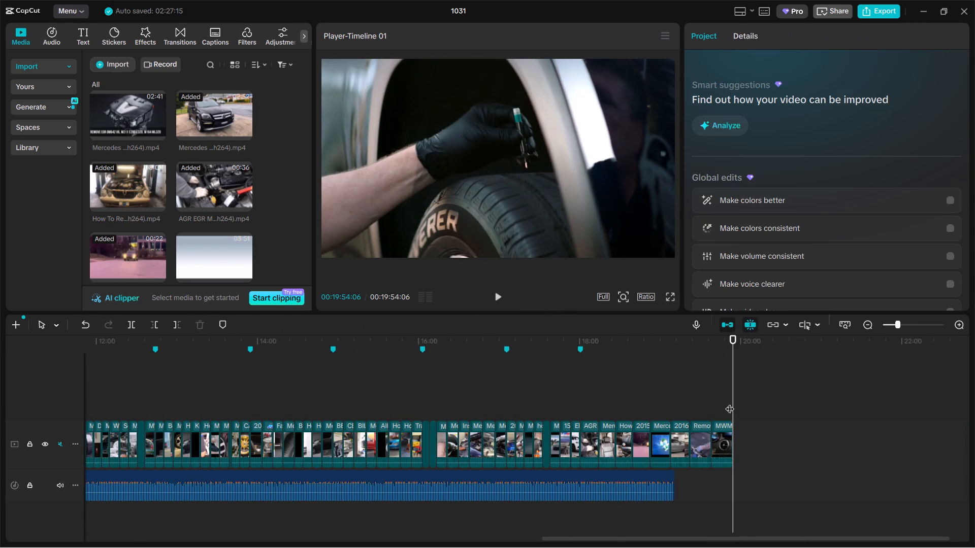
pyautogui.hotkey('ctrl', 'v')
# Copy the "Why This 2…" engine factory clip at about 12:14 and paste it above the main track at about 19:29.
pyautogui.click(188, 392)
pyautogui.moveTo(187, 392); pyautogui.dragTo(141, 395)
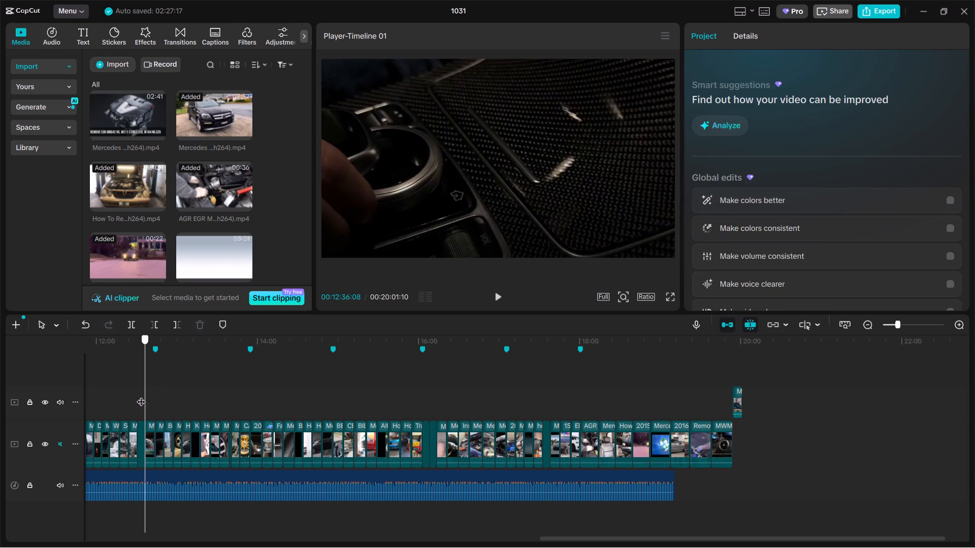
pyautogui.moveTo(141, 395); pyautogui.dragTo(209, 390)
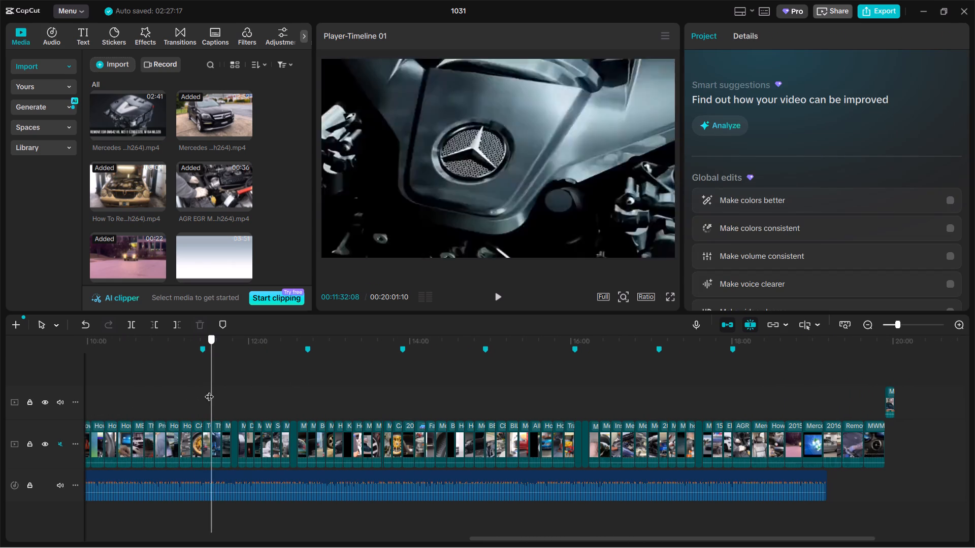
pyautogui.moveTo(209, 390); pyautogui.dragTo(262, 387)
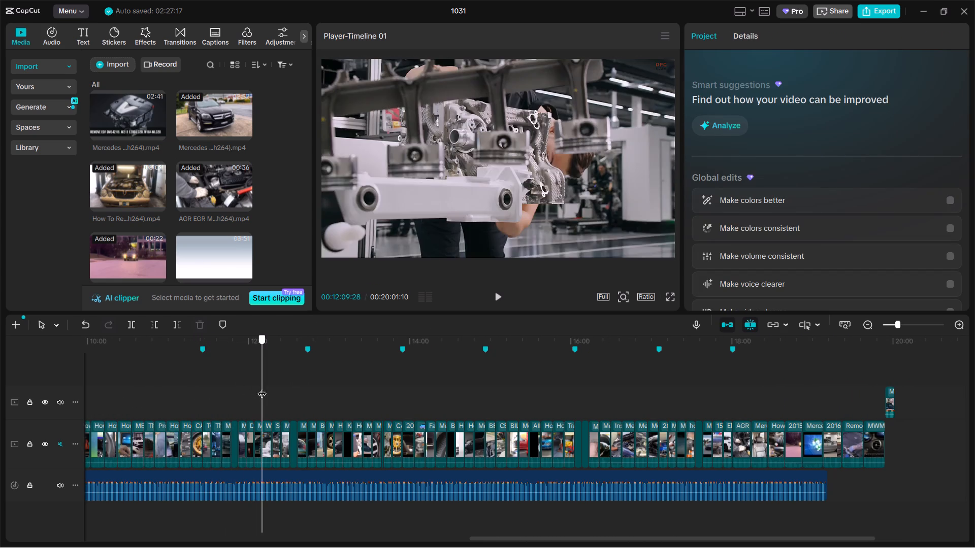
pyautogui.moveTo(262, 387); pyautogui.dragTo(266, 387)
pyautogui.keyDown('ctrl'); pyautogui.scroll(14, 265, 395); pyautogui.keyUp('ctrl')
pyautogui.moveTo(265, 397); pyautogui.dragTo(268, 396)
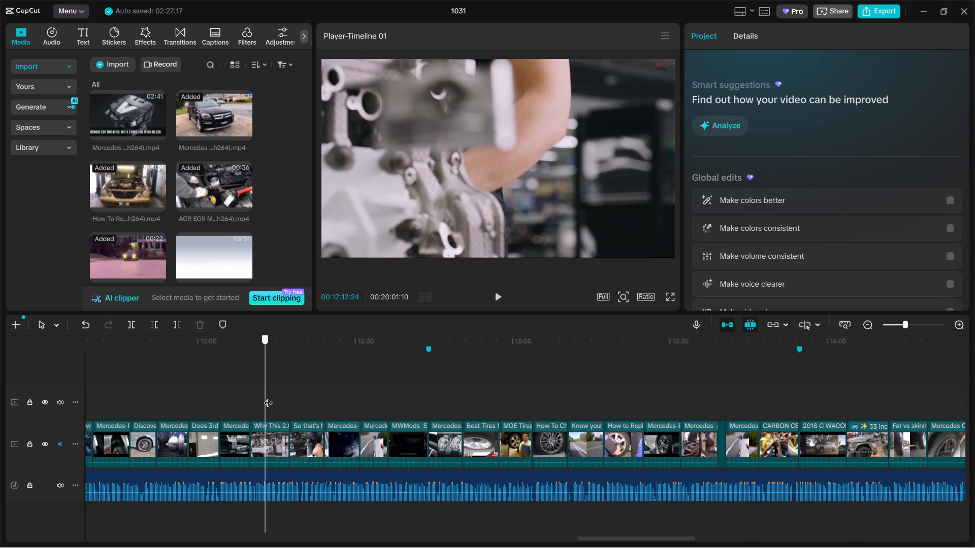
pyautogui.moveTo(268, 396); pyautogui.dragTo(275, 393)
pyautogui.click(276, 425)
pyautogui.hotkey('ctrl', 'c')
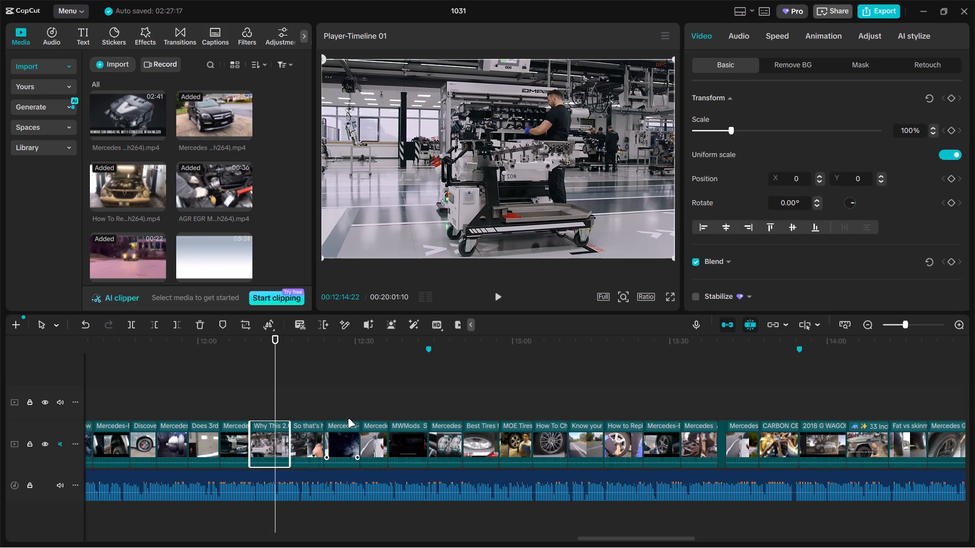
pyautogui.keyDown('ctrl'); pyautogui.scroll(-19, 353, 416); pyautogui.keyUp('ctrl')
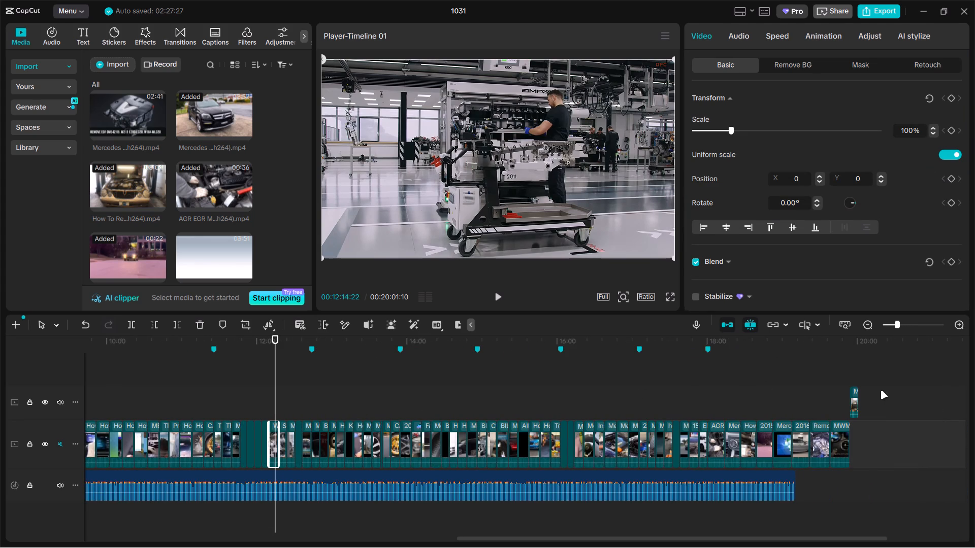
pyautogui.click(819, 384)
pyautogui.hotkey('ctrl', 'v')
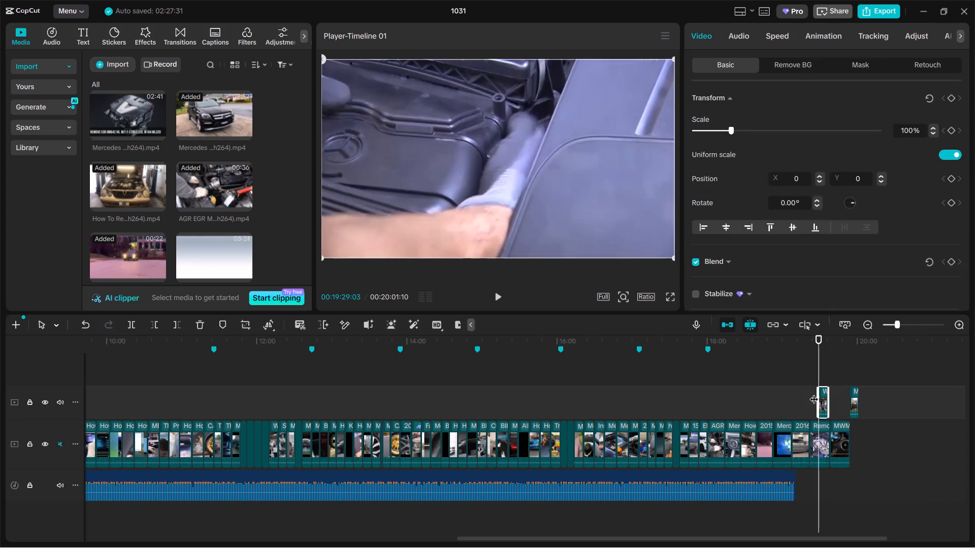
# Copy the Mercedes-Benz clip of engine tool work at about 12:27 and paste it above the main track at about 19:11.
pyautogui.doubleClick(371, 401)
pyautogui.keyDown('ctrl'); pyautogui.scroll(6, 367, 401); pyautogui.keyUp('ctrl')
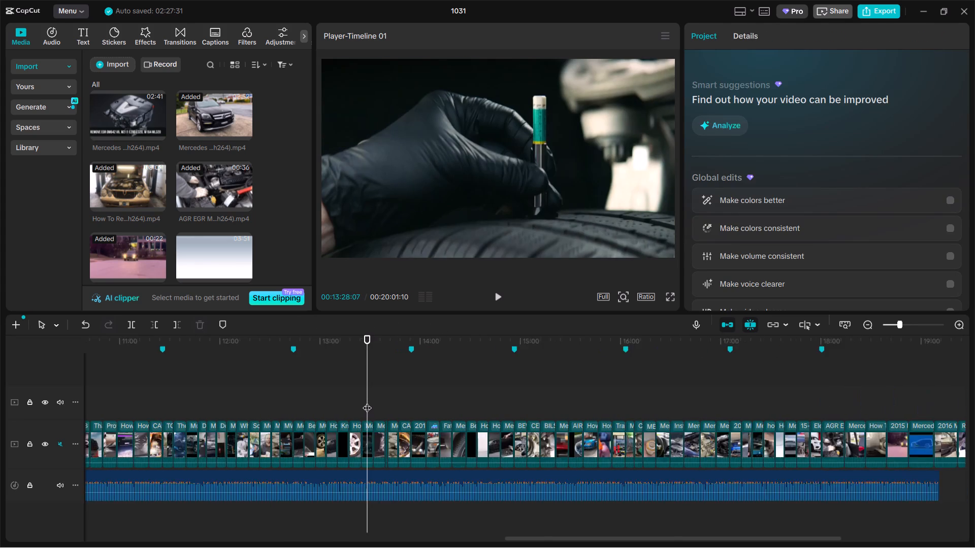
pyautogui.keyDown('ctrl'); pyautogui.scroll(4, 367, 401); pyautogui.keyUp('ctrl')
pyautogui.moveTo(367, 401); pyautogui.dragTo(314, 404)
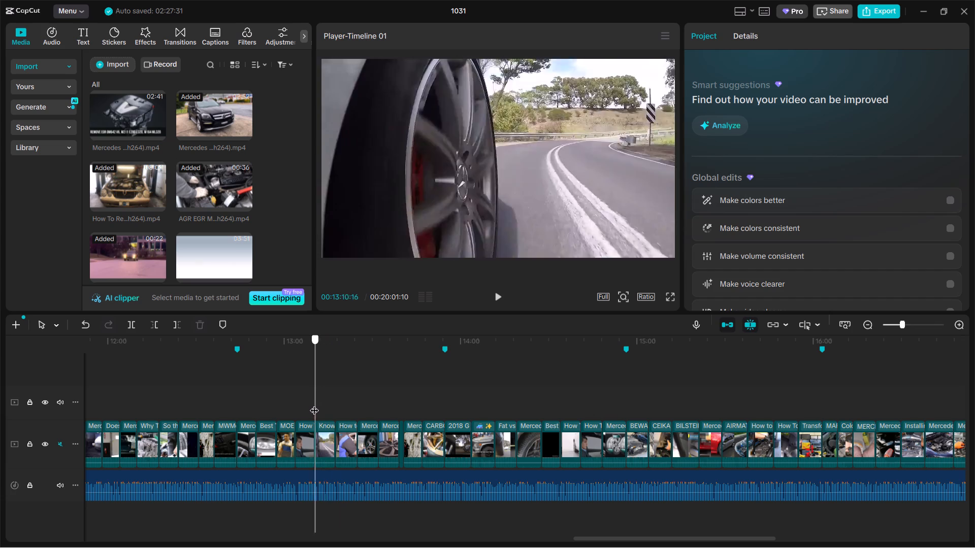
pyautogui.moveTo(314, 404); pyautogui.dragTo(165, 393)
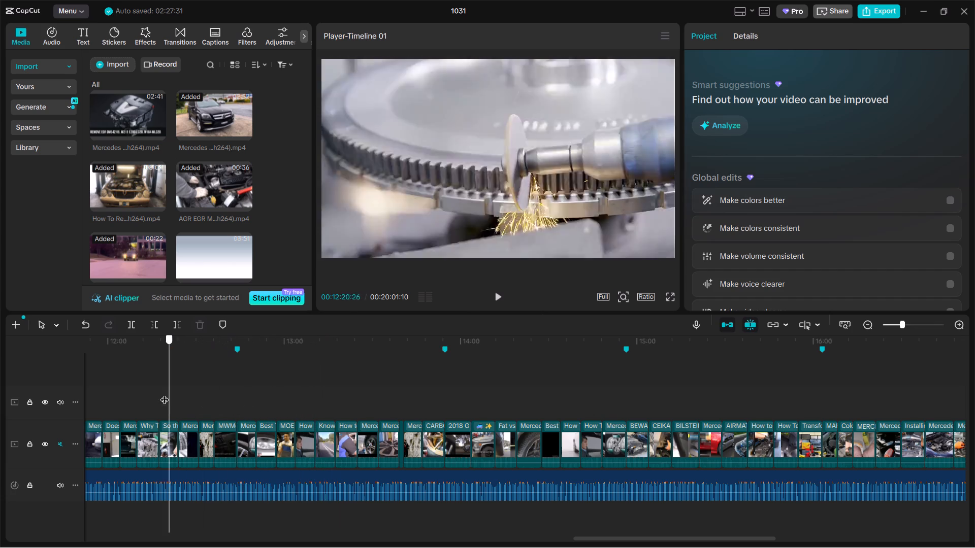
pyautogui.moveTo(165, 393); pyautogui.dragTo(181, 385)
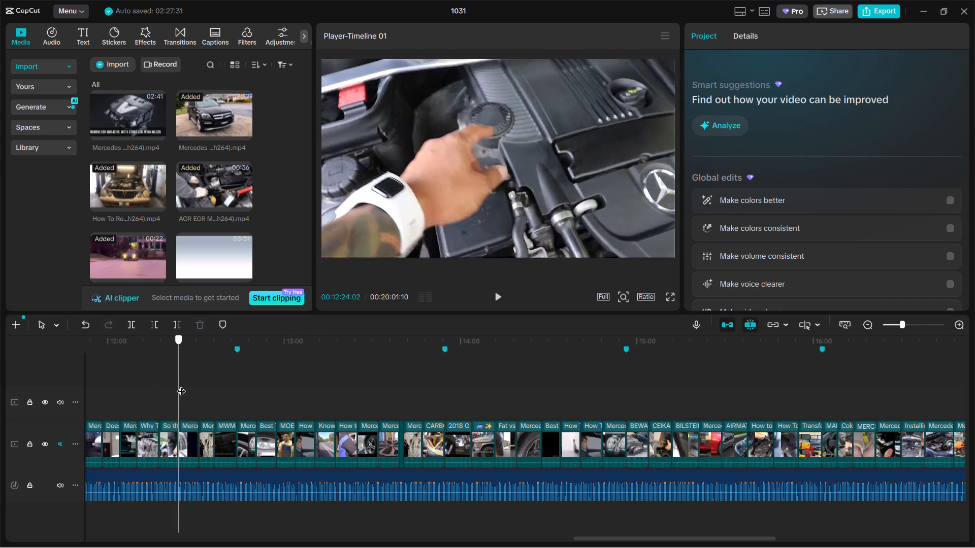
pyautogui.moveTo(181, 385); pyautogui.dragTo(187, 385)
pyautogui.click(190, 425)
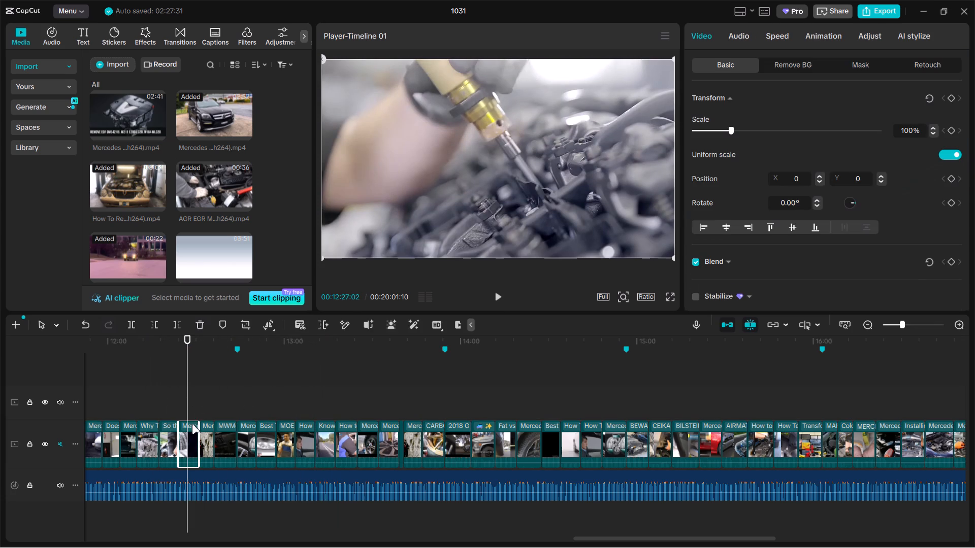
pyautogui.hotkey('ctrl', 'c')
pyautogui.keyDown('ctrl'); pyautogui.scroll(-4, 690, 344); pyautogui.keyUp('ctrl')
pyautogui.keyDown('ctrl'); pyautogui.scroll(-9, 683, 385); pyautogui.keyUp('ctrl')
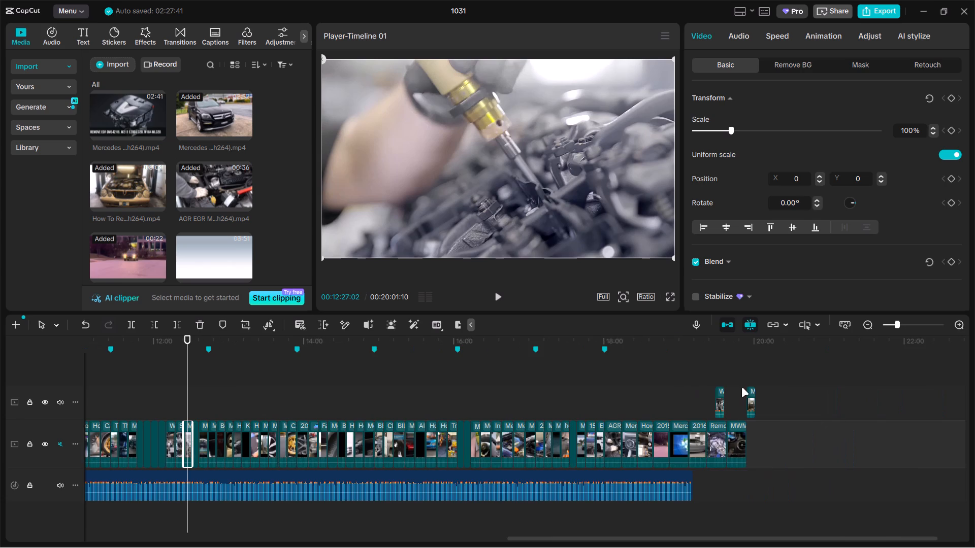
pyautogui.click(691, 385)
pyautogui.hotkey('ctrl', 'v')
# Select the eight main-track clips from AGR EGR Mercedes to MWMods STAGE1 and shorten them together, ending the footage at about 18:51.
pyautogui.keyDown('ctrl'); pyautogui.scroll(12, 731, 386); pyautogui.keyUp('ctrl')
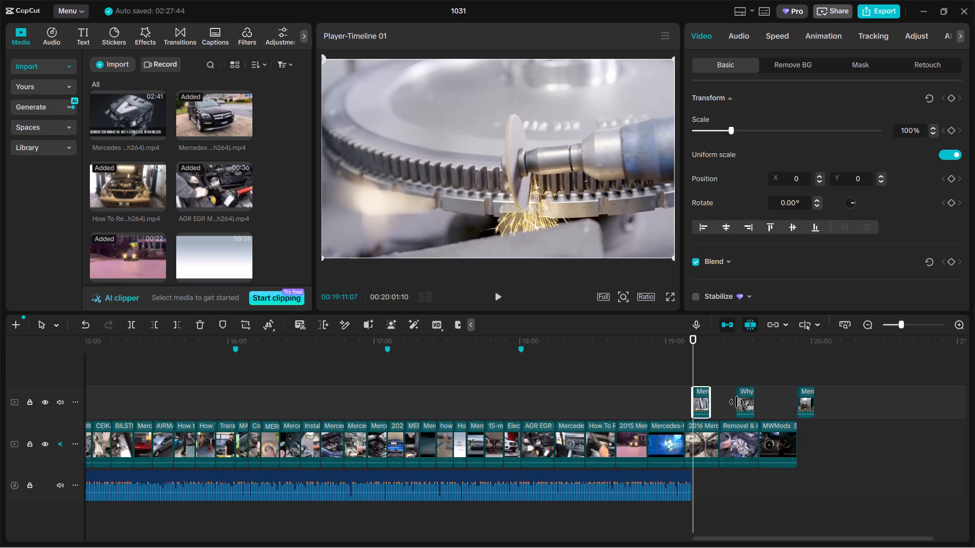
pyautogui.keyDown('ctrl'); pyautogui.scroll(4, 736, 402); pyautogui.keyUp('ctrl')
pyautogui.moveTo(395, 405); pyautogui.dragTo(676, 432)
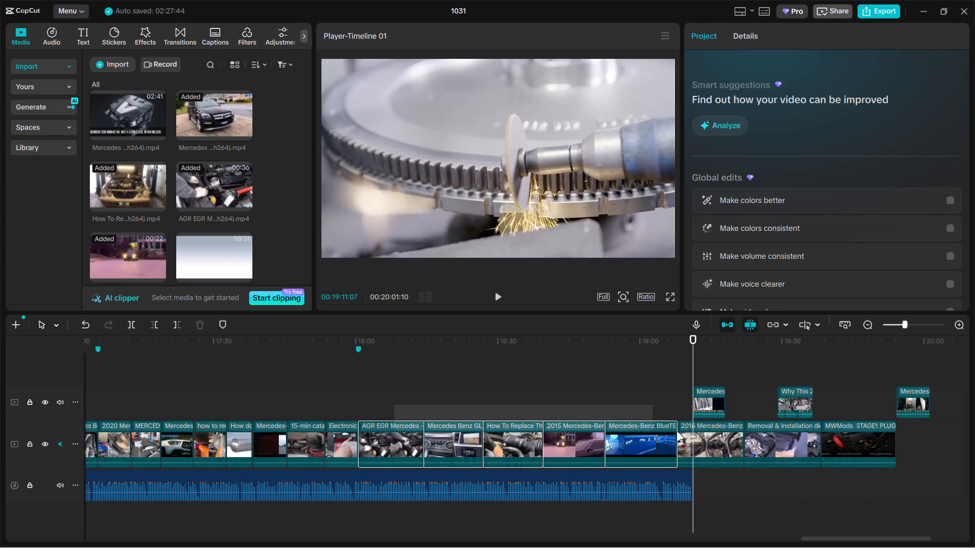
pyautogui.moveTo(676, 432); pyautogui.dragTo(658, 454)
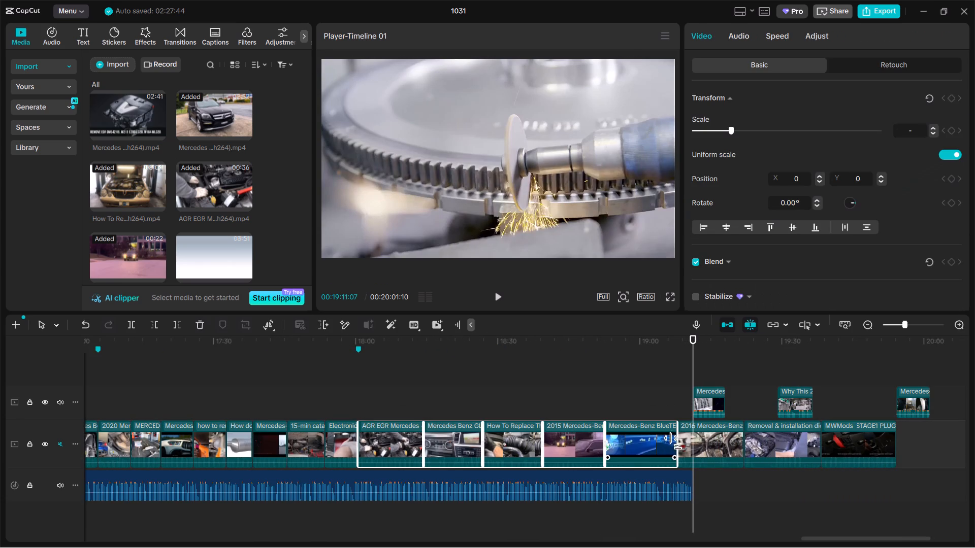
pyautogui.keyDown('ctrl'); pyautogui.click(717, 433); pyautogui.keyUp('ctrl')
pyautogui.keyDown('ctrl'); pyautogui.click(771, 434); pyautogui.keyUp('ctrl')
pyautogui.keyDown('ctrl'); pyautogui.click(843, 426); pyautogui.keyUp('ctrl')
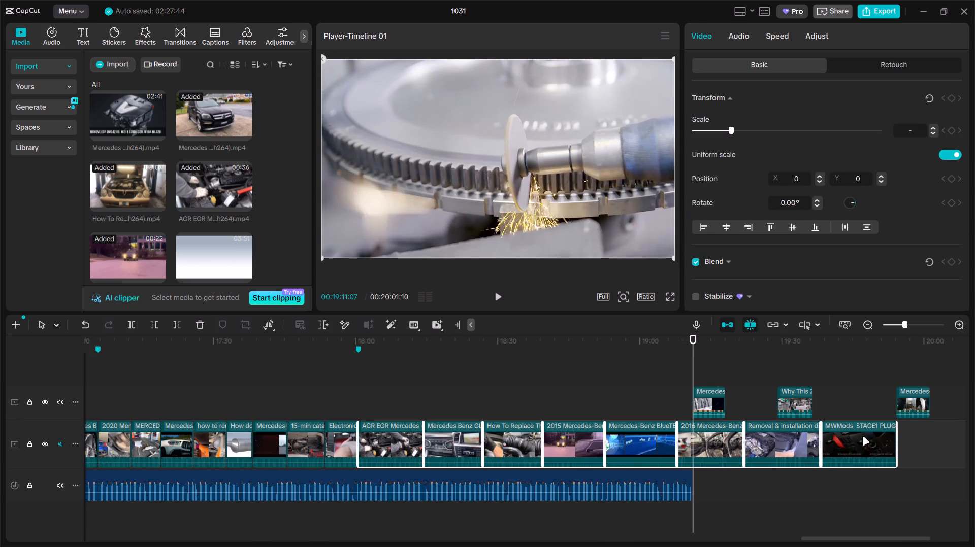
pyautogui.moveTo(897, 435); pyautogui.dragTo(867, 438)
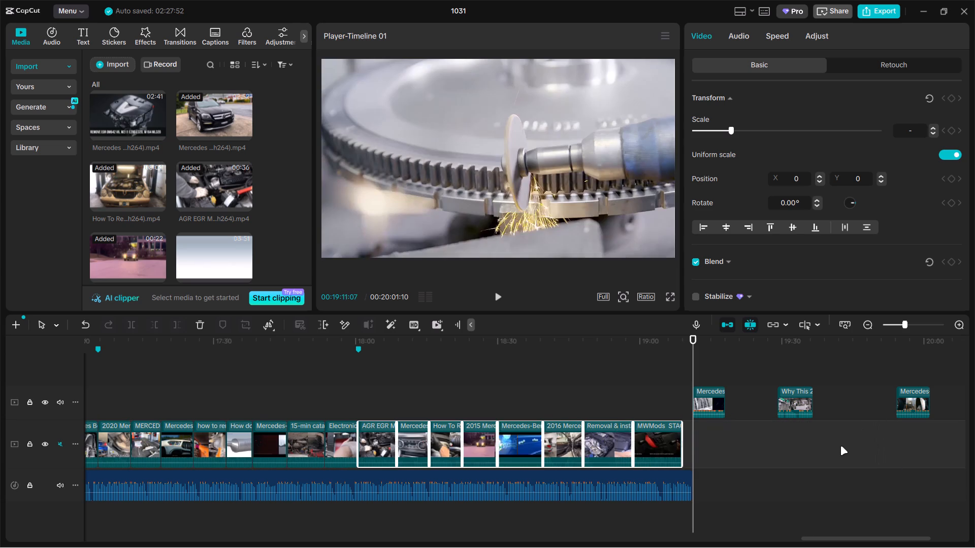
pyautogui.moveTo(682, 444); pyautogui.dragTo(670, 443)
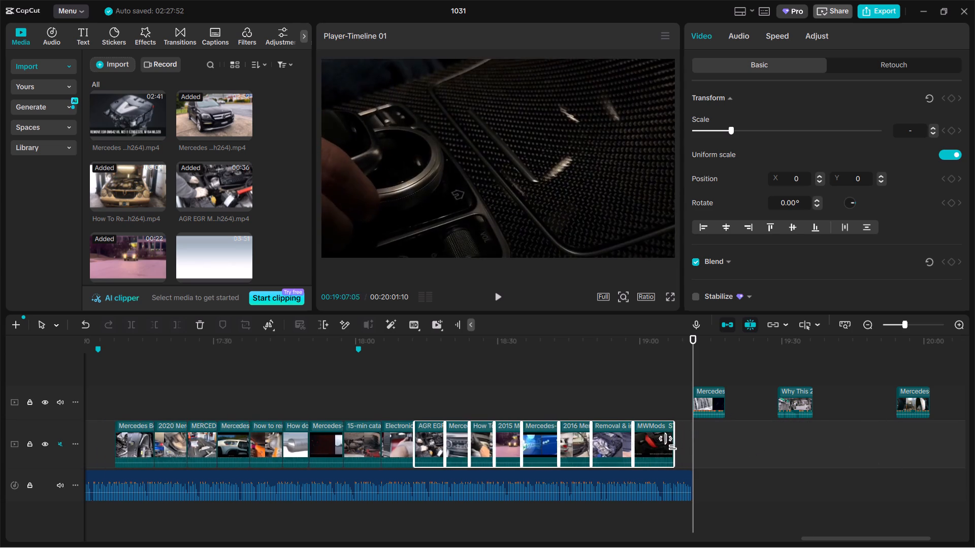
pyautogui.moveTo(670, 443); pyautogui.dragTo(669, 443)
# Move the three pasted copies into the main track: "Mercedes-Benz Melb…" before Mercedes-Benz BlueTEC, then "Why This 2.0L" and the tyre clip after MWMods.
pyautogui.click(651, 389)
pyautogui.moveTo(706, 398); pyautogui.dragTo(542, 428)
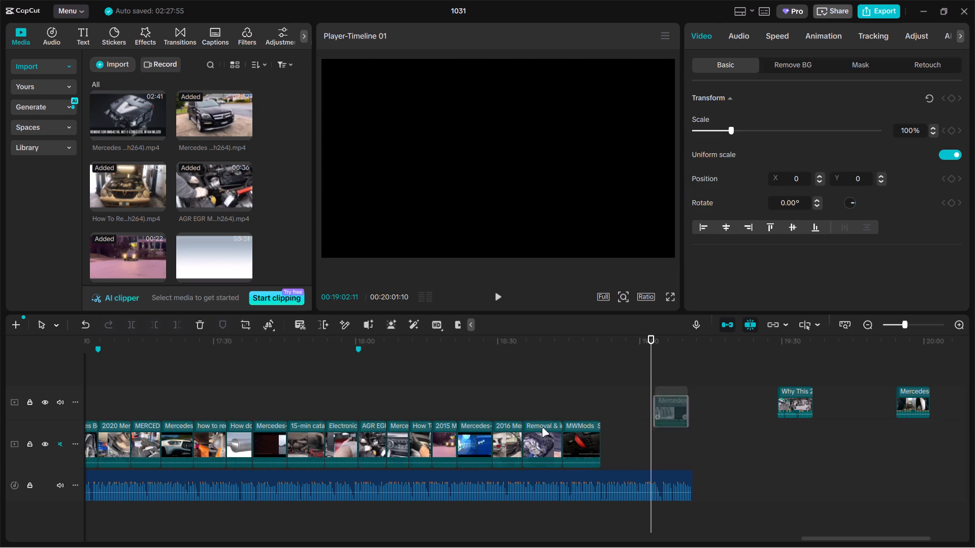
pyautogui.moveTo(542, 428); pyautogui.dragTo(460, 442)
pyautogui.moveTo(798, 393); pyautogui.dragTo(659, 440)
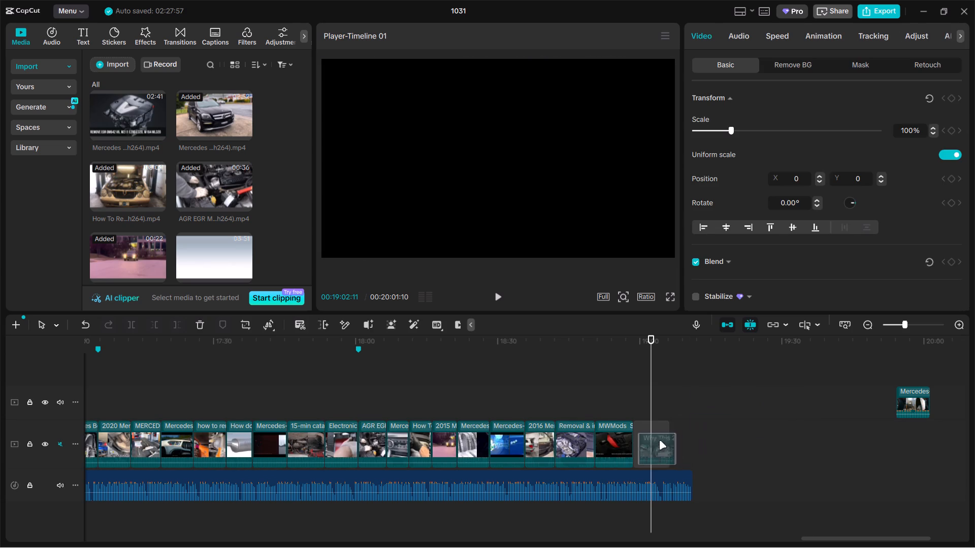
pyautogui.moveTo(659, 440); pyautogui.dragTo(656, 441)
pyautogui.moveTo(914, 397); pyautogui.dragTo(696, 450)
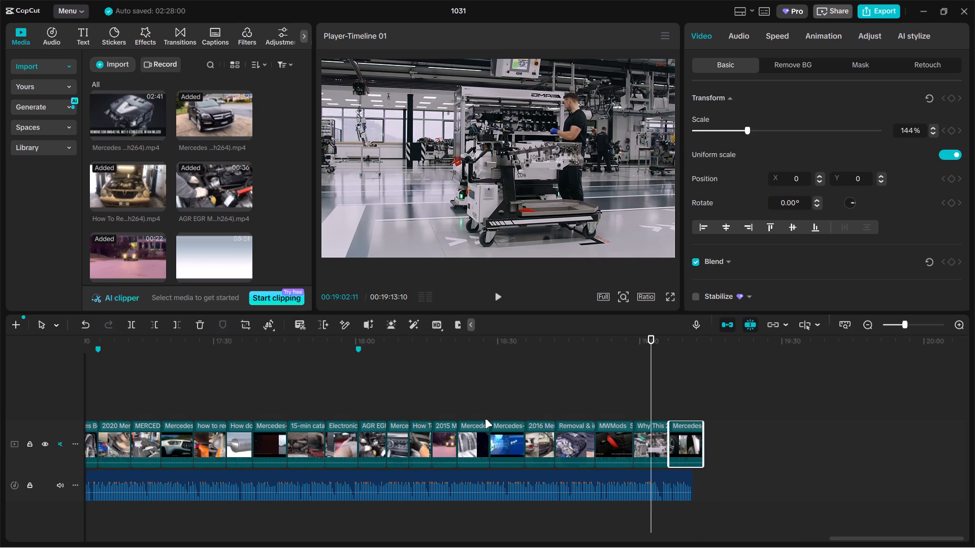
# Select the "Mercedes-Benz Melb…", MWMods, "Why This 2.0L" and tyre clips and trim them together so the footage ends at about 19:10.
pyautogui.keyDown('ctrl'); pyautogui.click(476, 429); pyautogui.keyUp('ctrl')
pyautogui.keyDown('ctrl'); pyautogui.click(648, 431); pyautogui.keyUp('ctrl')
pyautogui.keyDown('ctrl'); pyautogui.click(602, 439); pyautogui.keyUp('ctrl')
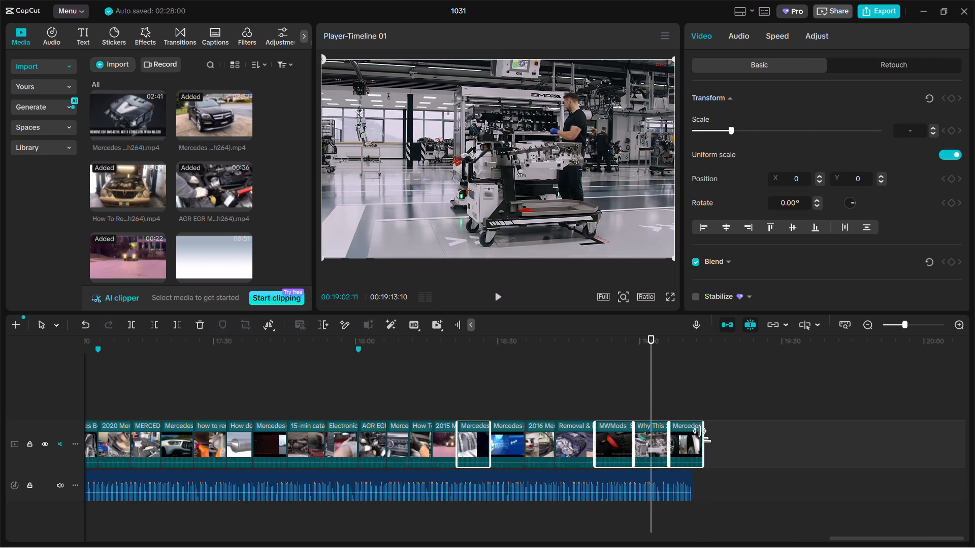
pyautogui.click(704, 435)
pyautogui.keyDown('ctrl'); pyautogui.scroll(5, 719, 432); pyautogui.keyUp('ctrl')
pyautogui.moveTo(787, 433); pyautogui.dragTo(782, 434)
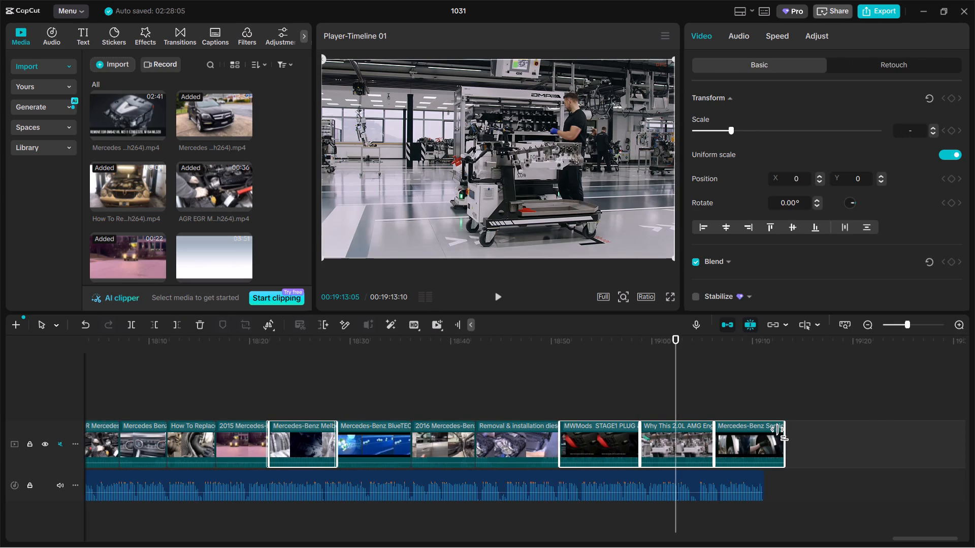
pyautogui.moveTo(782, 434); pyautogui.dragTo(781, 434)
pyautogui.moveTo(776, 436); pyautogui.dragTo(769, 436)
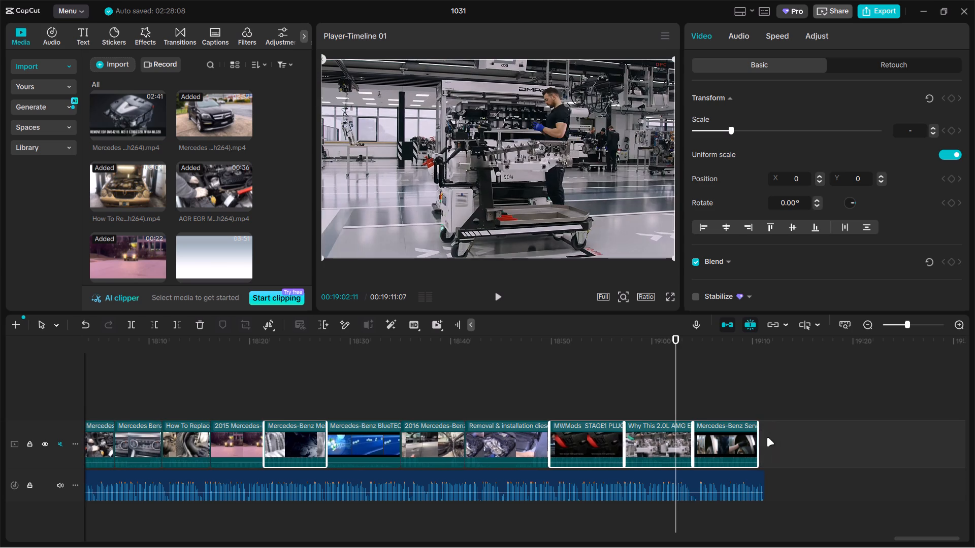
pyautogui.click(758, 440)
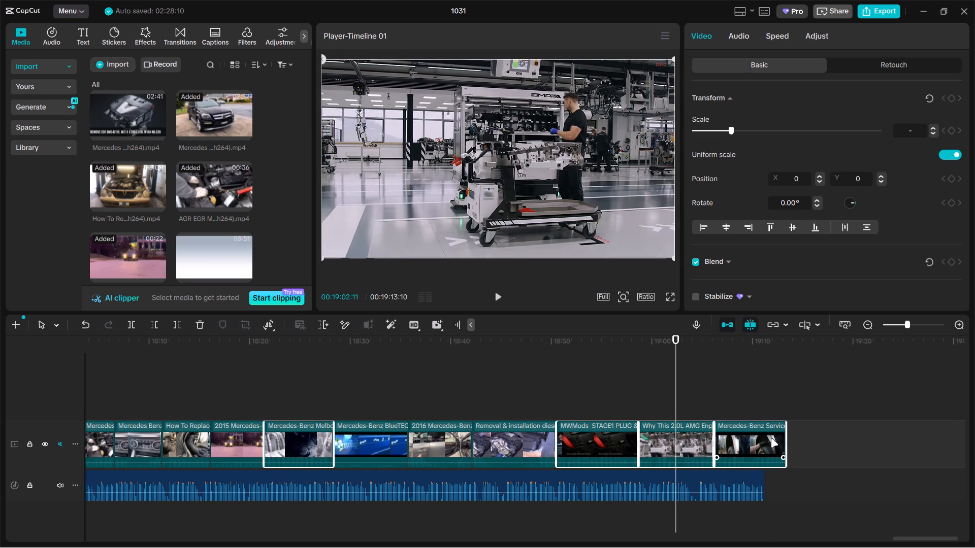
pyautogui.keyDown('ctrl'); pyautogui.scroll(6, 774, 448); pyautogui.keyUp('ctrl')
pyautogui.moveTo(590, 441); pyautogui.dragTo(589, 441)
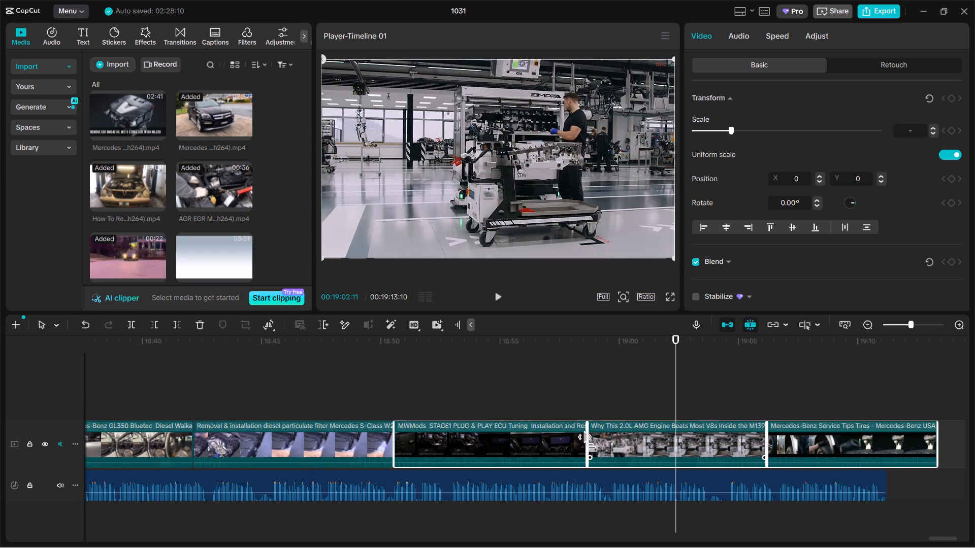
pyautogui.moveTo(589, 441); pyautogui.dragTo(583, 441)
pyautogui.moveTo(583, 441); pyautogui.dragTo(564, 441)
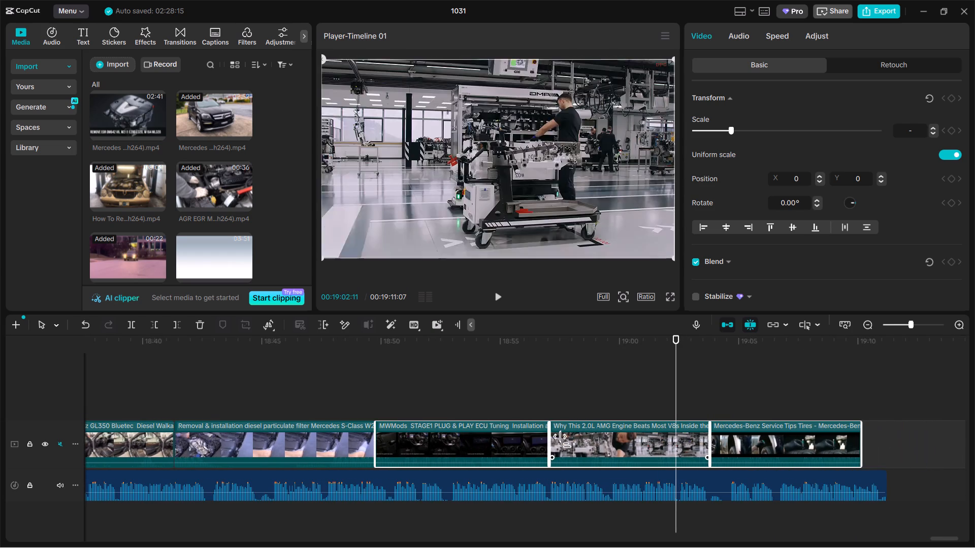
pyautogui.click(564, 441)
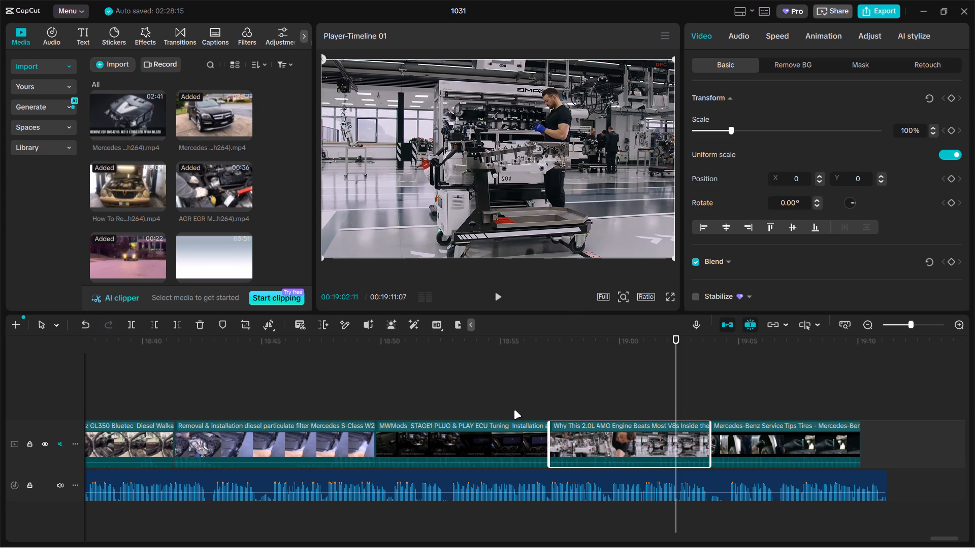
# Select the last three clips, MWMods, "Why This 2.0L" and tyre tips, and extend them together almost to the voiceover's end.
pyautogui.moveTo(514, 410); pyautogui.dragTo(804, 424)
pyautogui.click(550, 441)
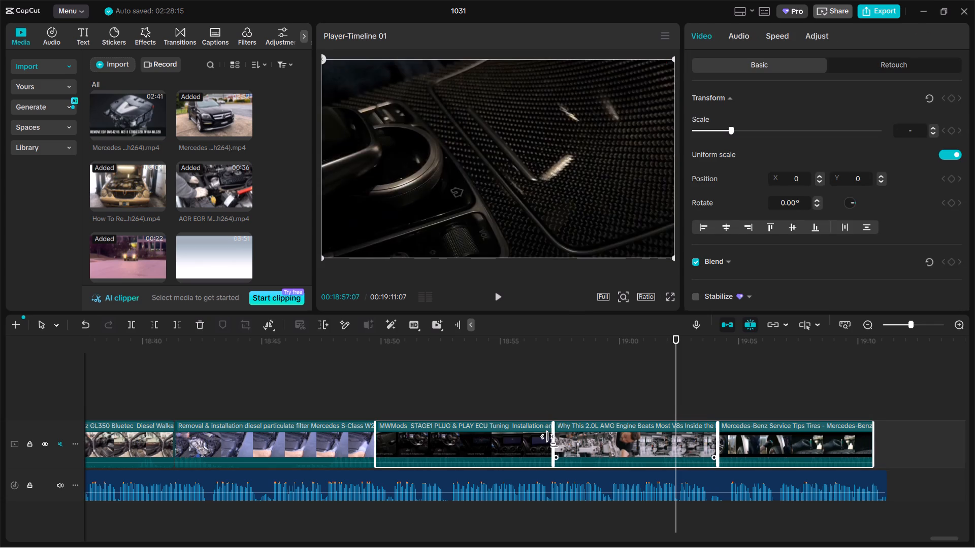
pyautogui.moveTo(554, 439); pyautogui.dragTo(554, 439)
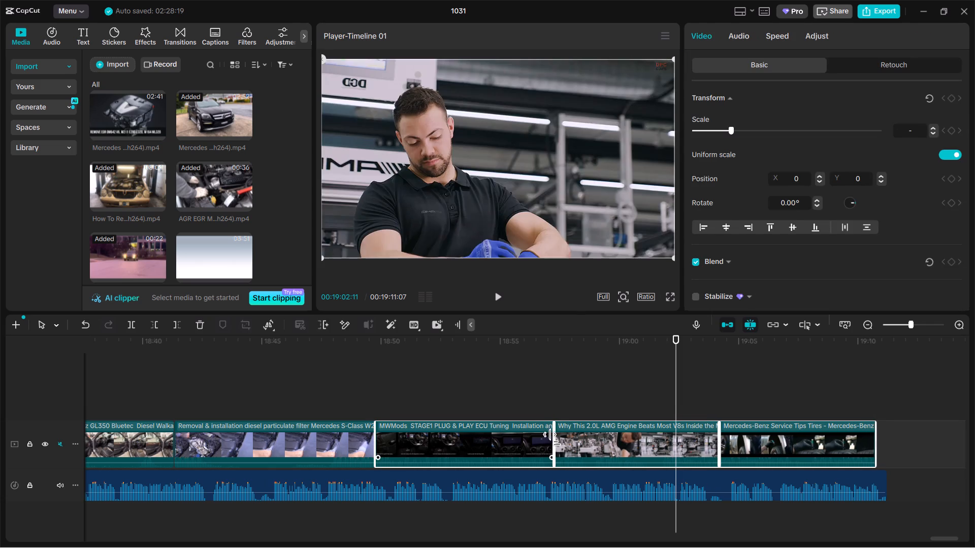
pyautogui.moveTo(554, 439); pyautogui.dragTo(559, 437)
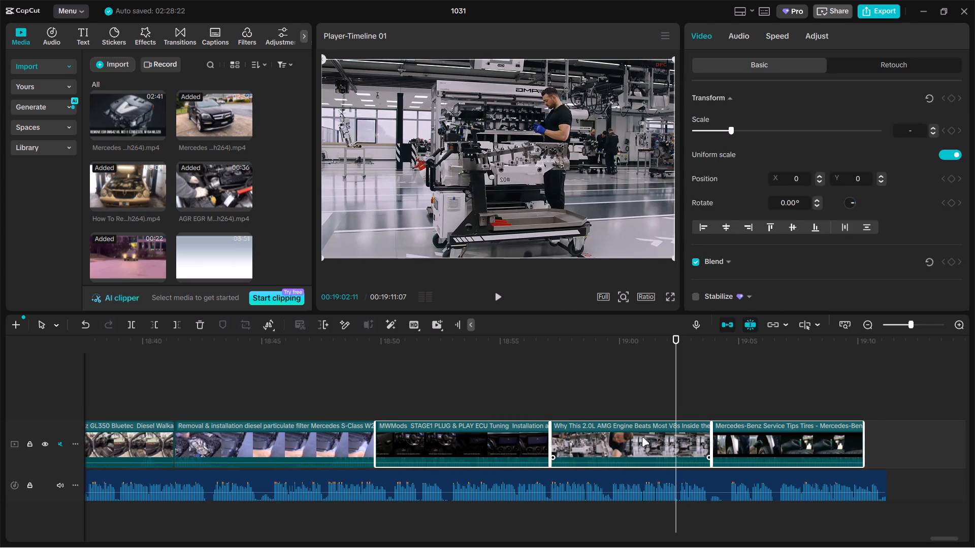
pyautogui.click(866, 441)
pyautogui.click(845, 403)
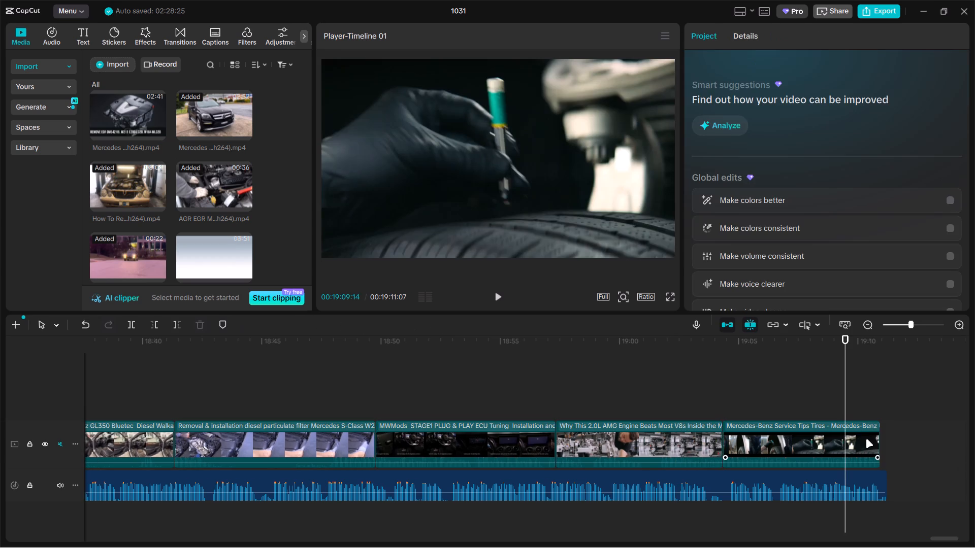
# Extend the final tyre clip to meet the end of the voiceover at about 19:11 and check the whole timeline.
pyautogui.click(869, 440)
pyautogui.click(881, 442)
pyautogui.keyDown('ctrl'); pyautogui.scroll(-10, 884, 439); pyautogui.keyUp('ctrl')
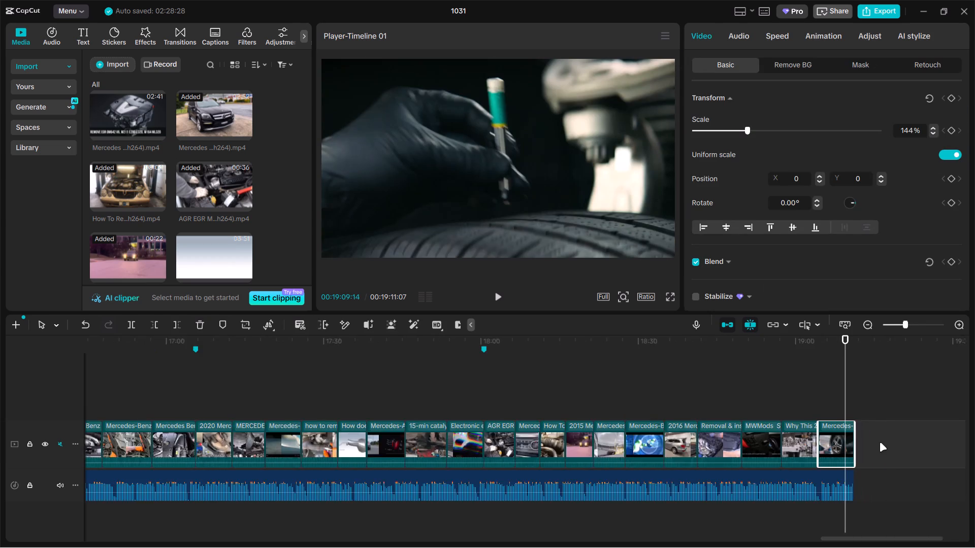
pyautogui.keyDown('ctrl'); pyautogui.scroll(-17, 880, 442); pyautogui.keyUp('ctrl')
pyautogui.keyDown('ctrl'); pyautogui.scroll(-7, 875, 447); pyautogui.keyUp('ctrl')
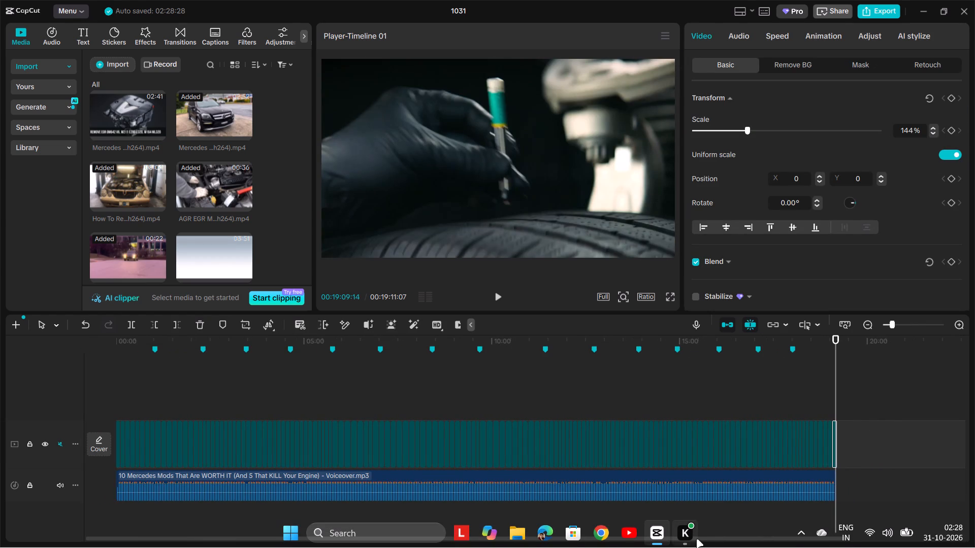